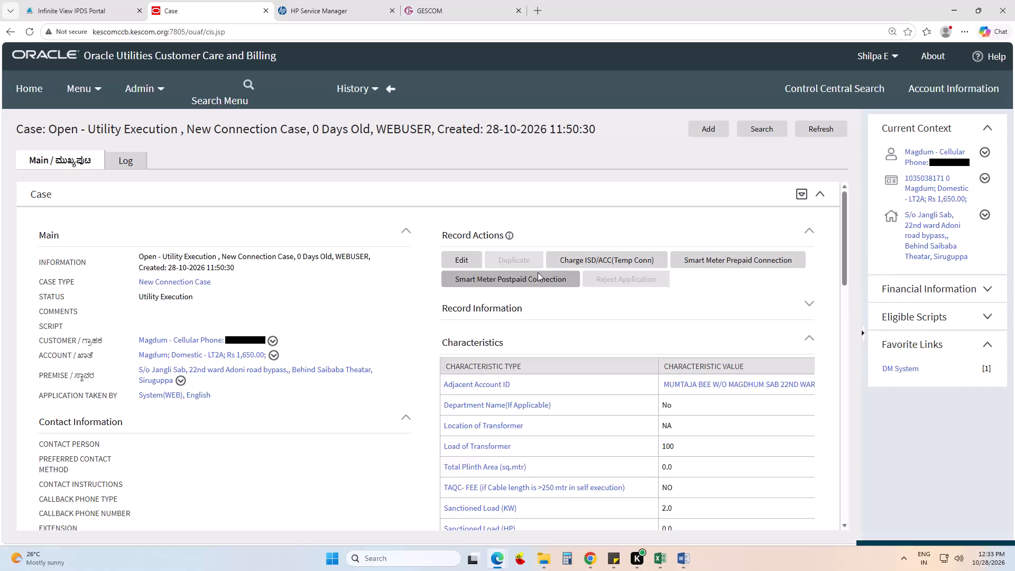
Advance the new connection case as a smart meter postpaid connection.
click(531, 275)
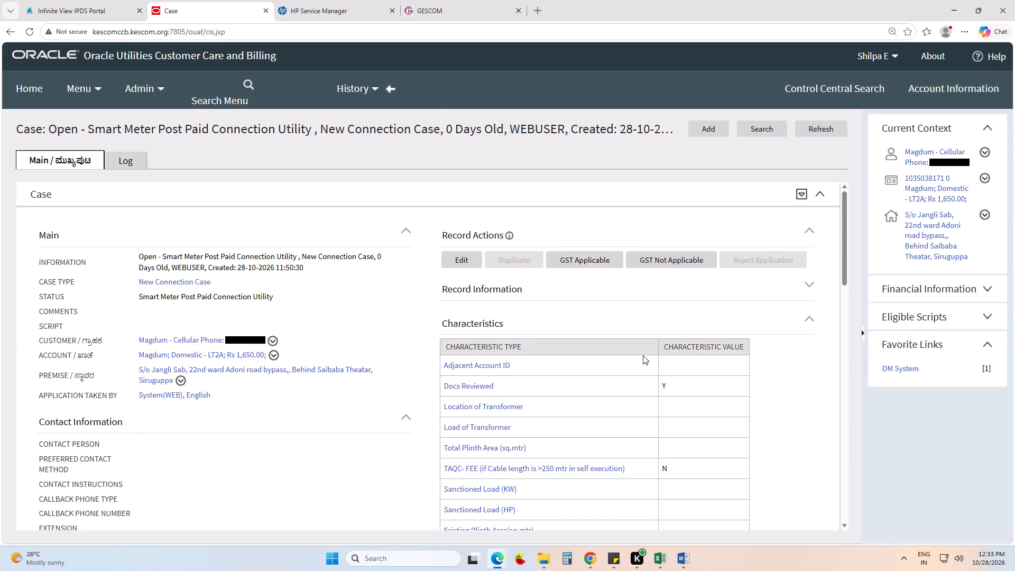
Mark the new connection case as GST not applicable.
click(669, 258)
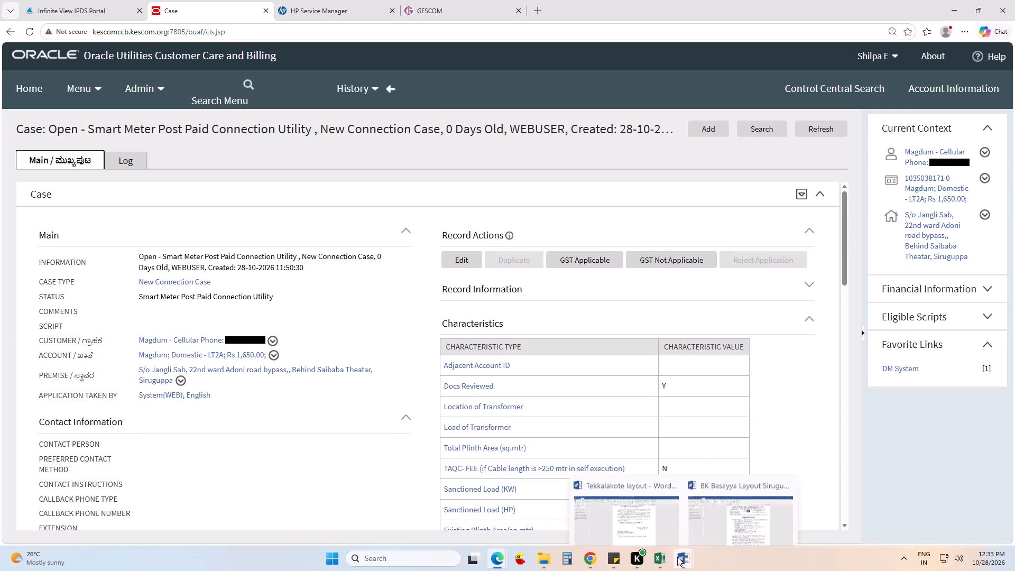
Switch to the Tekkalakote layout document in Word, look over the layout electrification letter, and return to the case.
click(673, 521)
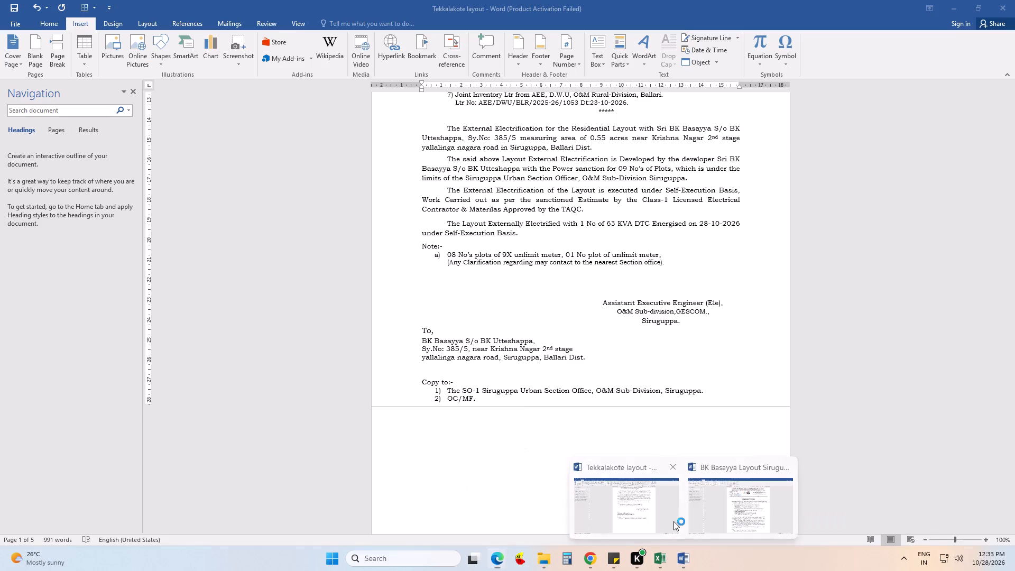
scroll(1014, 62, up, 2)
click(730, 165)
scroll(684, 166, up, 3)
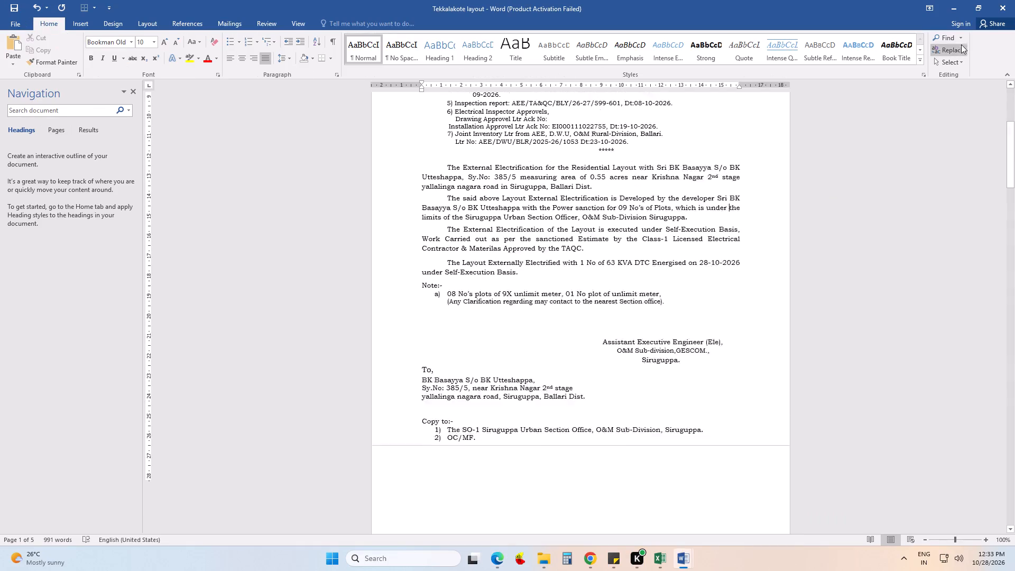
click(993, 2)
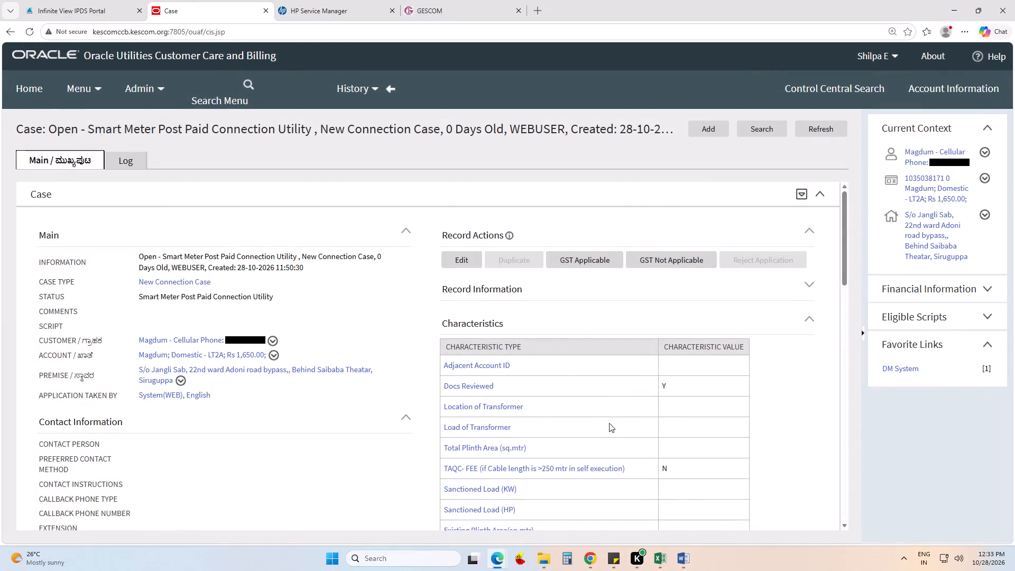
Submit GST not applicable for the case again, waiting for the page to respond, and refresh the case.
click(678, 260)
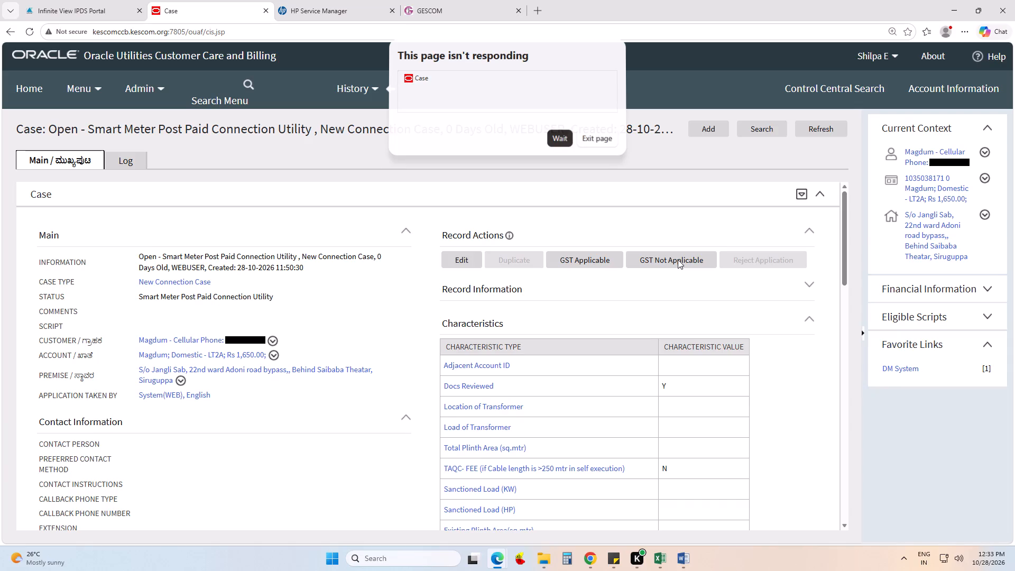
click(570, 145)
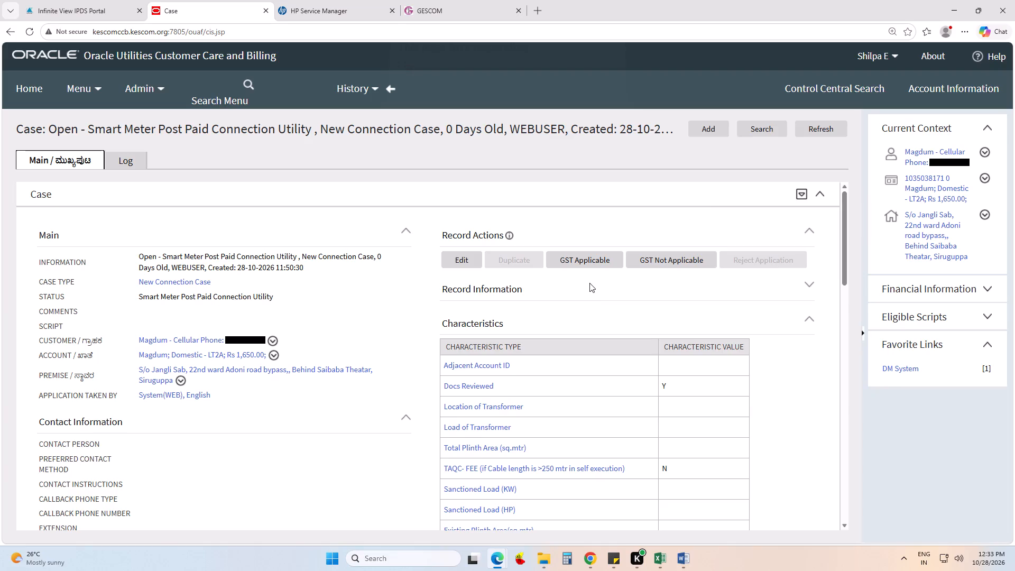
click(670, 259)
click(820, 124)
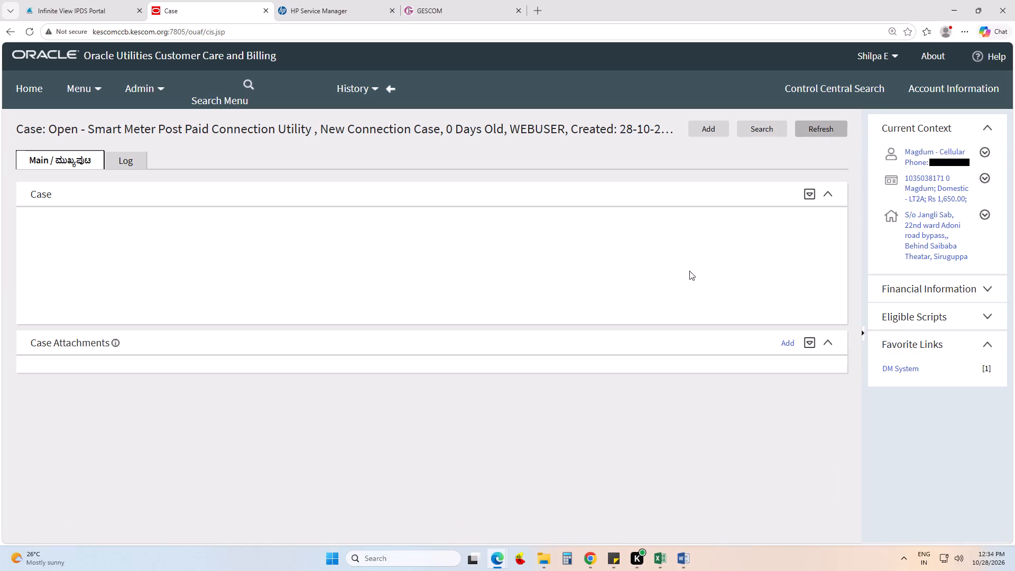
scroll(669, 265, up, 1)
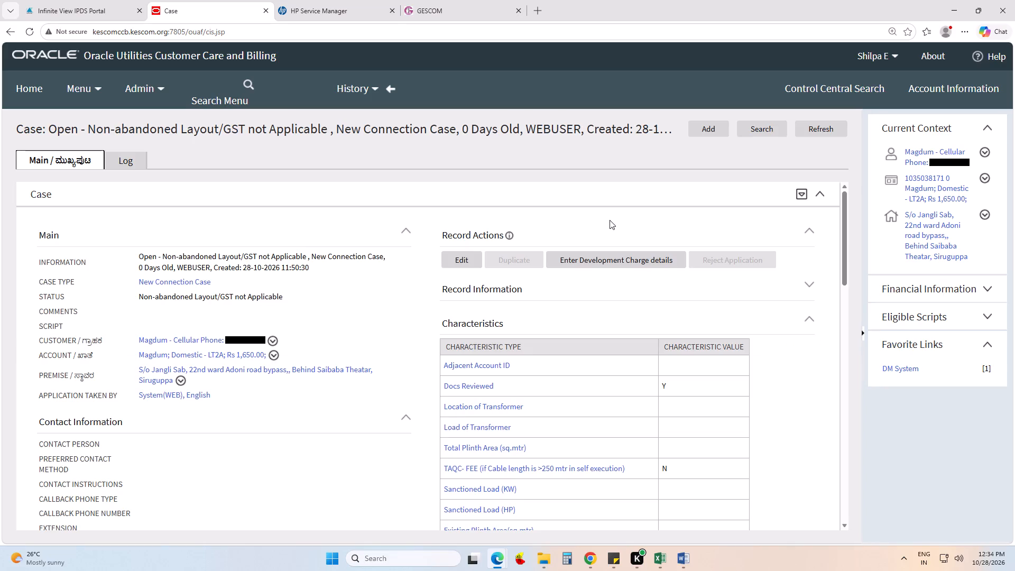
Enter the development charge details with 0 for all four required characteristics, including the additional development and deposit contribution charges, and save them.
click(613, 261)
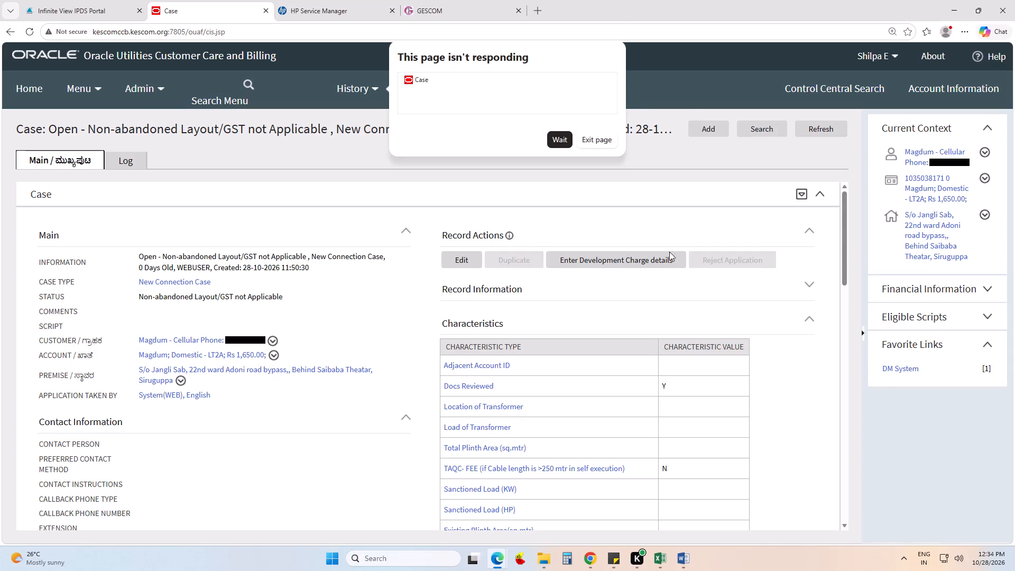
click(556, 132)
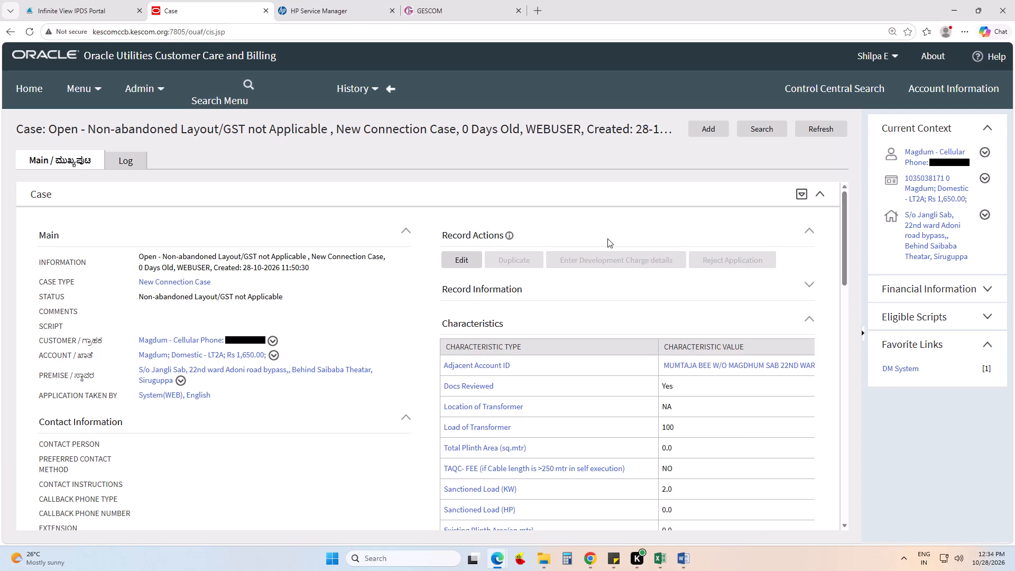
scroll(607, 244, up, 3)
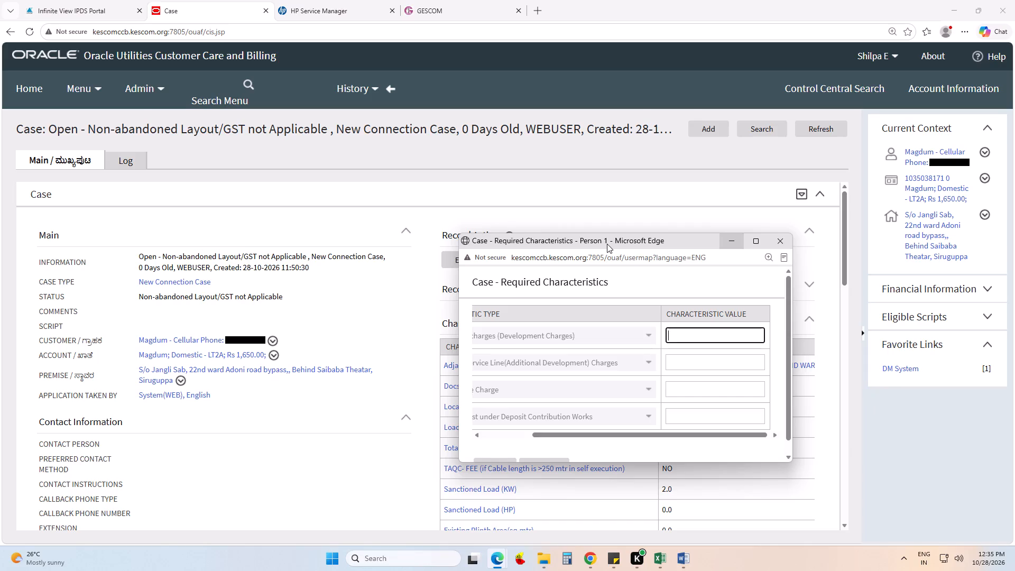
key(0)
key(Tab)
key(0)
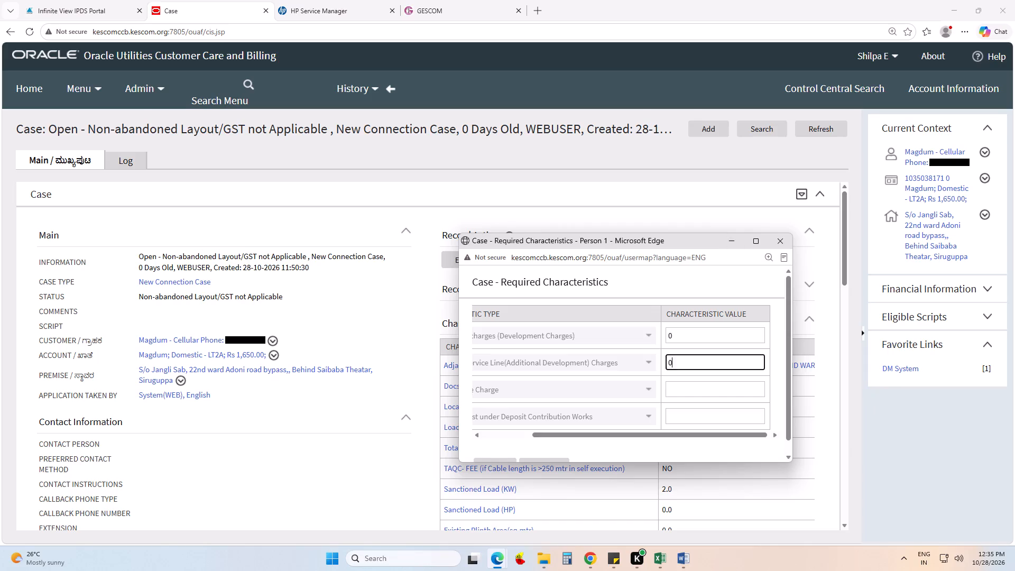
key(Tab)
text(00)
key(Tab)
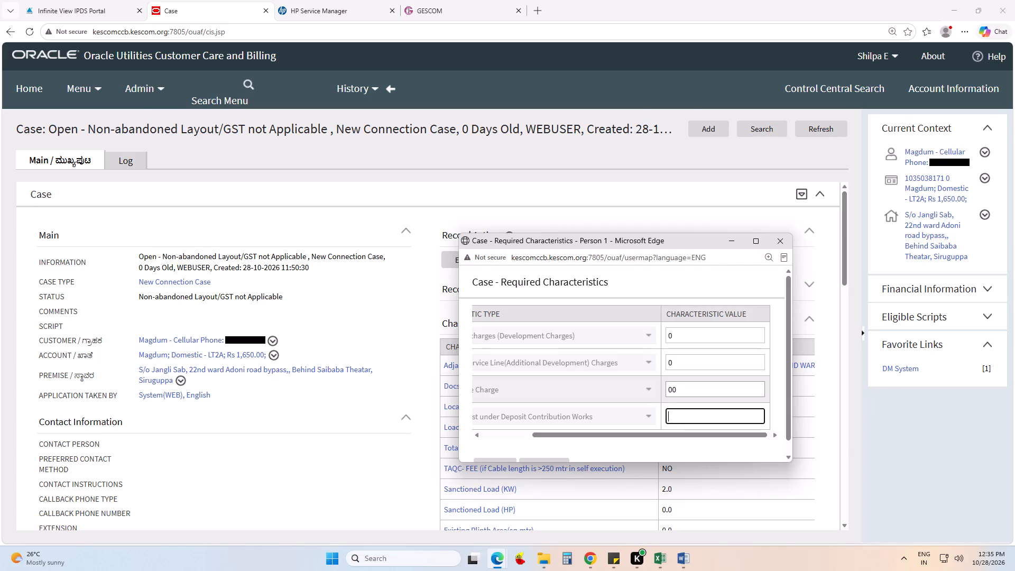
click(681, 391)
key(BackSpace)
key(Tab)
key(0)
key(Tab)
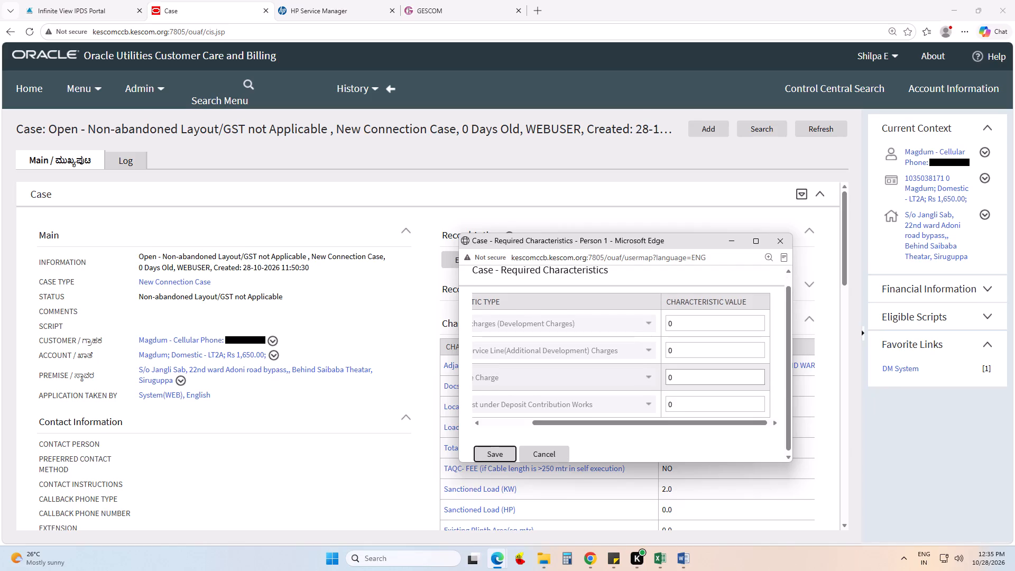
key(Return)
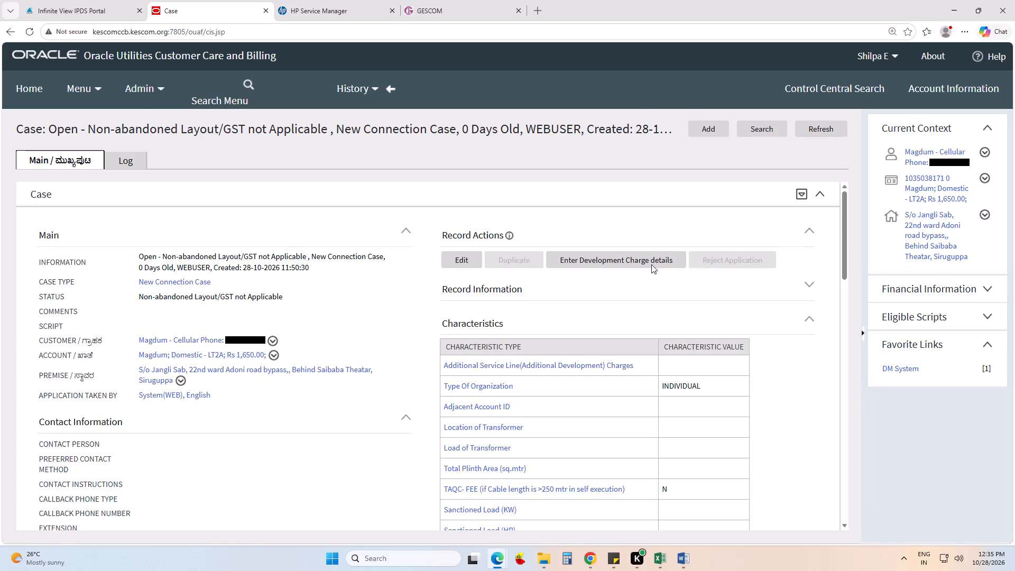
Advance the case to the Enter Development Charge details status, waiting for the page to respond.
click(651, 264)
click(650, 262)
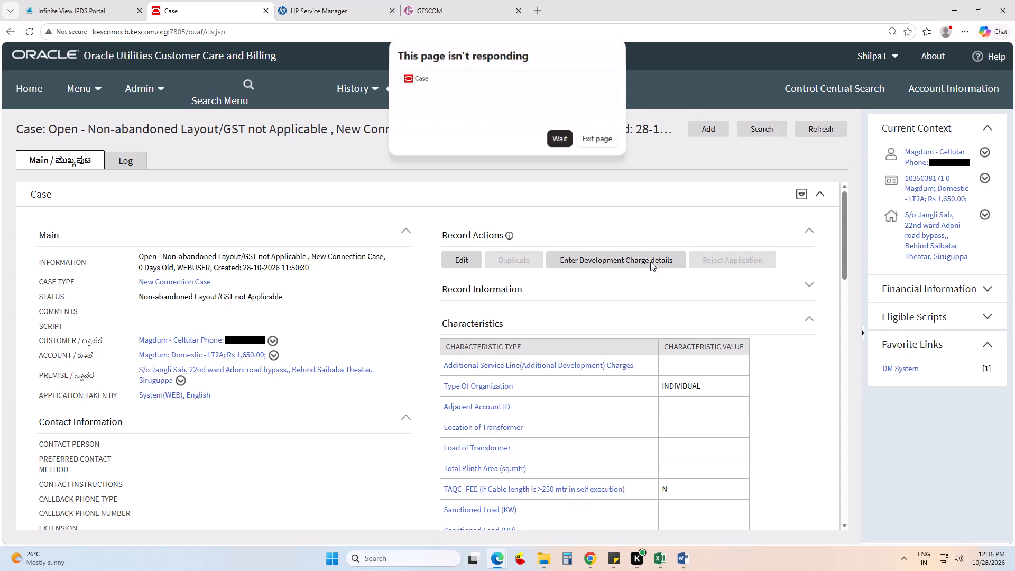
click(565, 148)
click(560, 140)
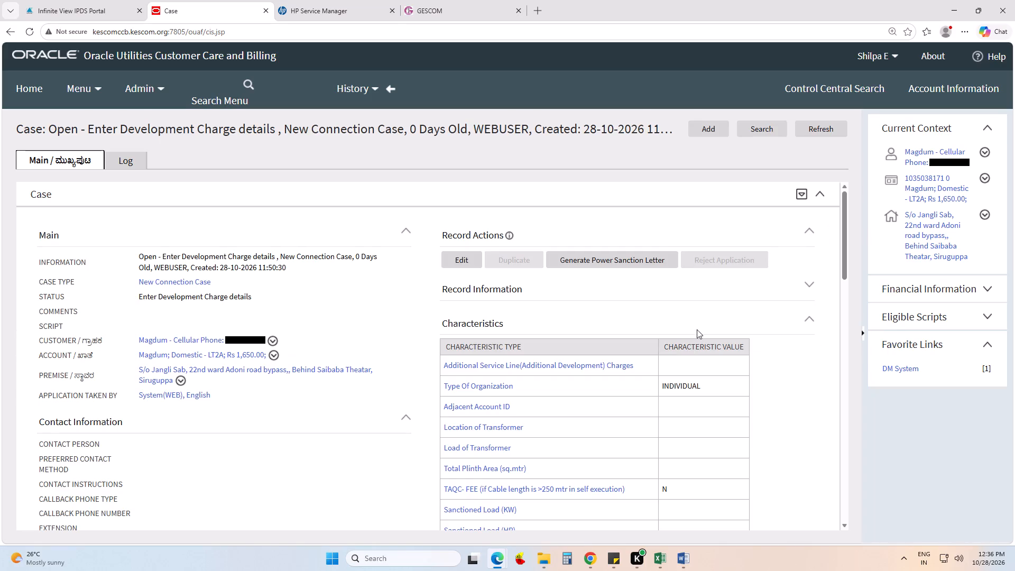
Generate the power sanction letter for the case.
click(653, 256)
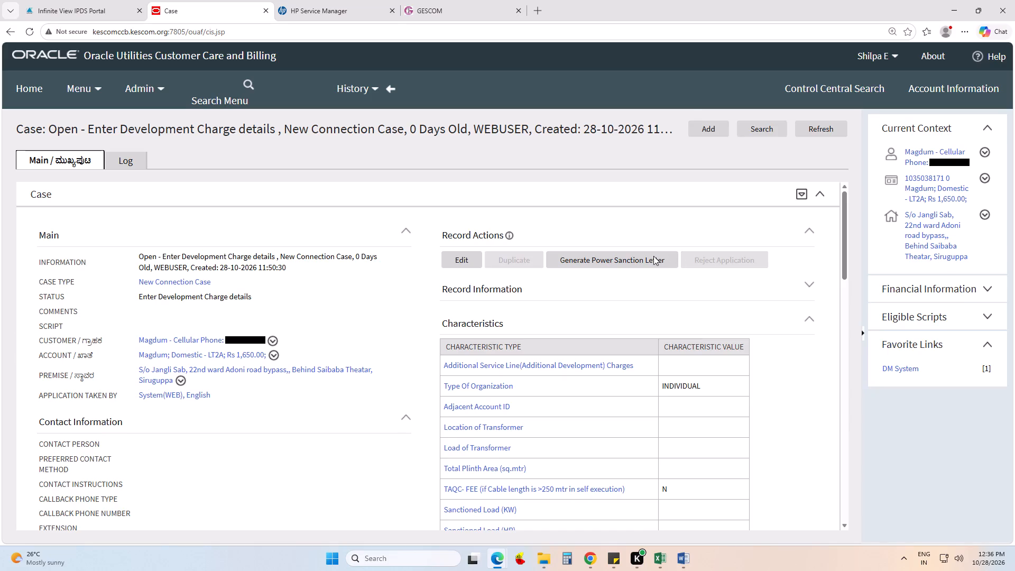
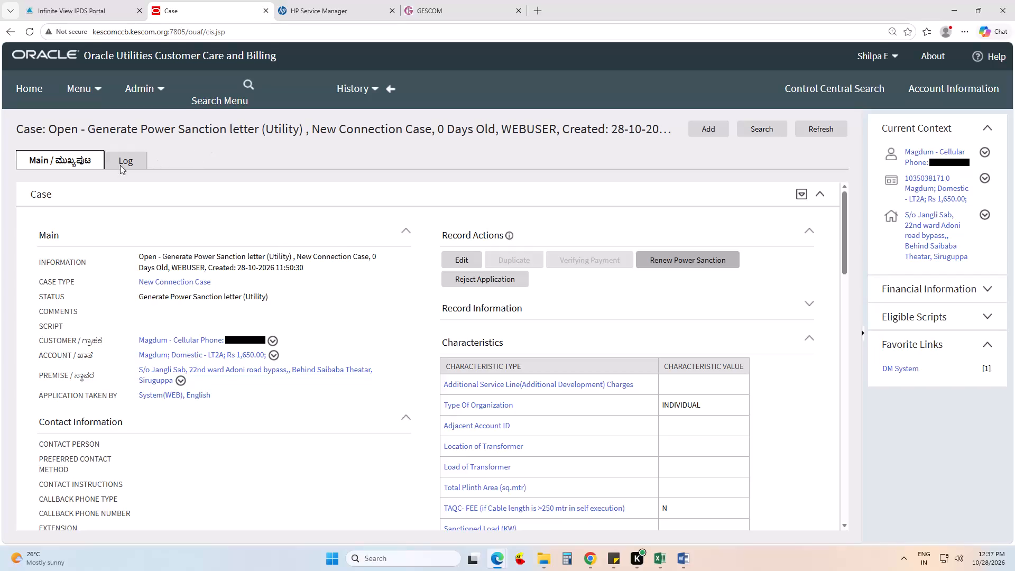
Open the power sanction letter customer contact from the case log, waiting for the page to respond.
click(114, 164)
click(123, 163)
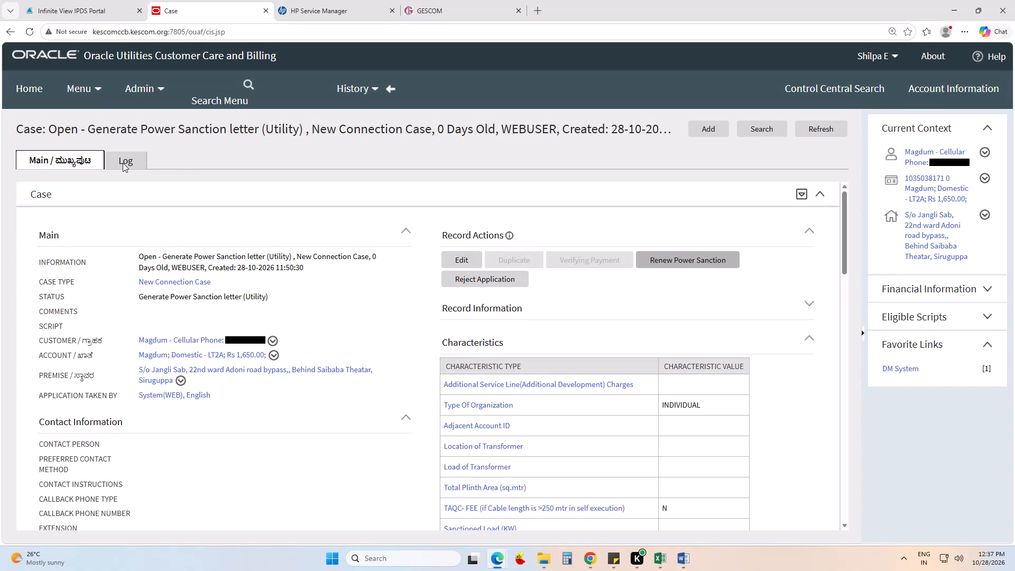
click(125, 160)
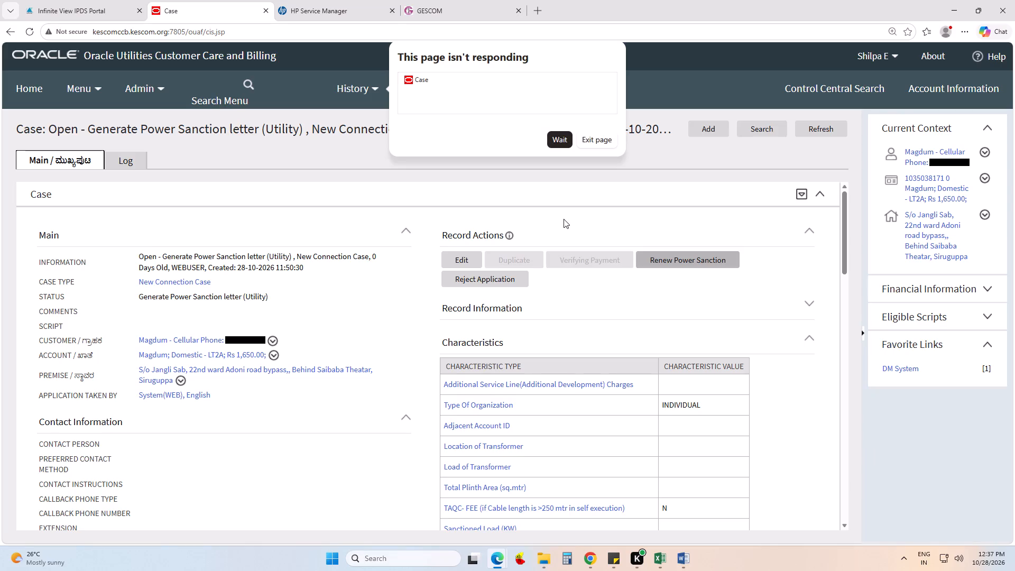
click(563, 142)
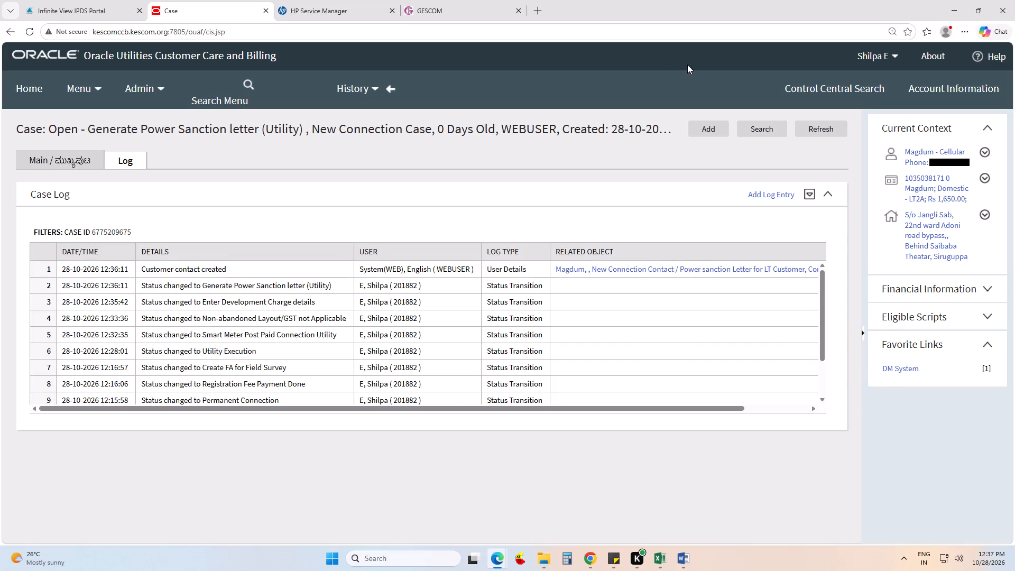
click(695, 266)
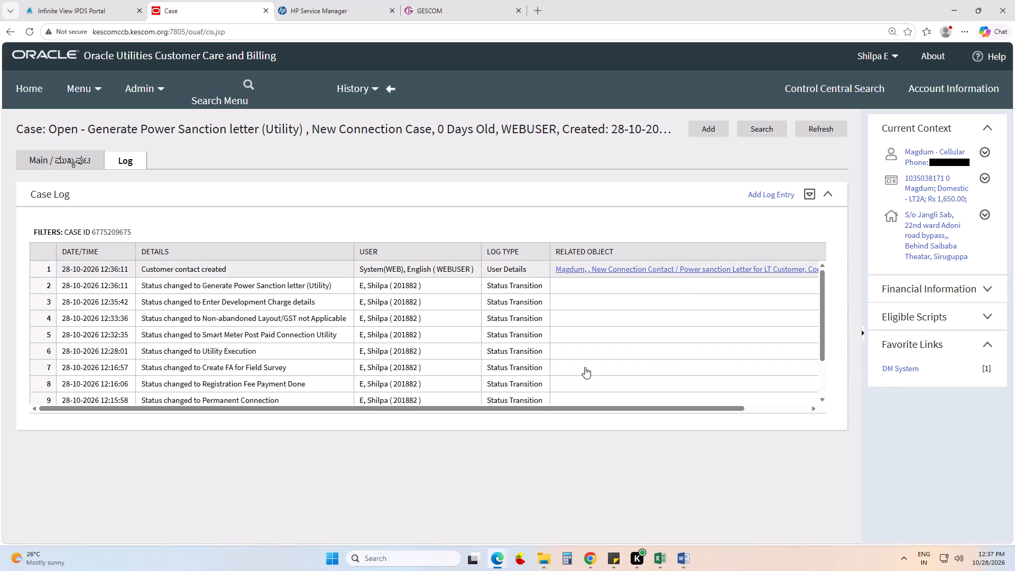
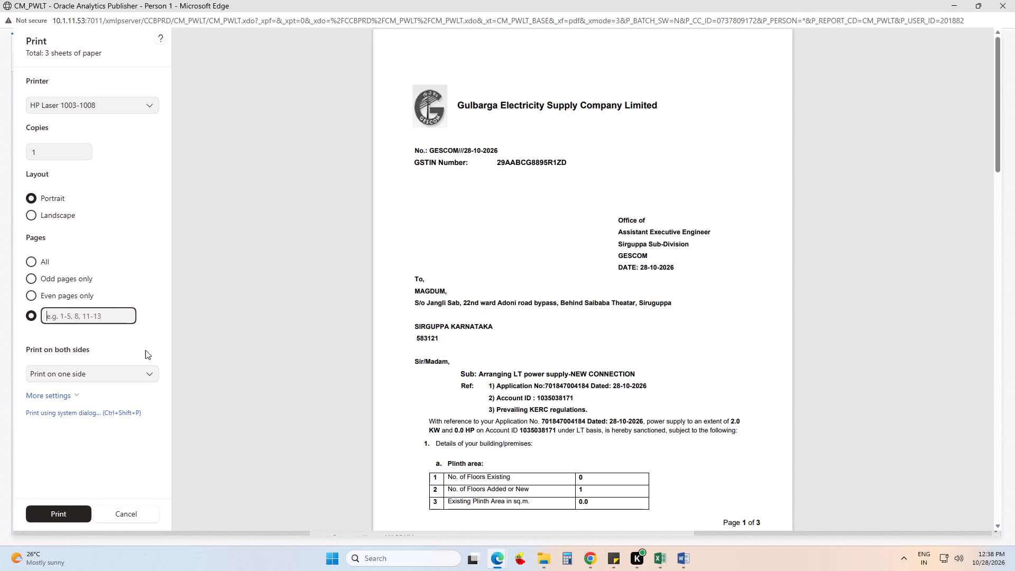
Print only page 1 of the power sanction letter on the HP Laser 1003-1008 printer.
key(1)
click(58, 512)
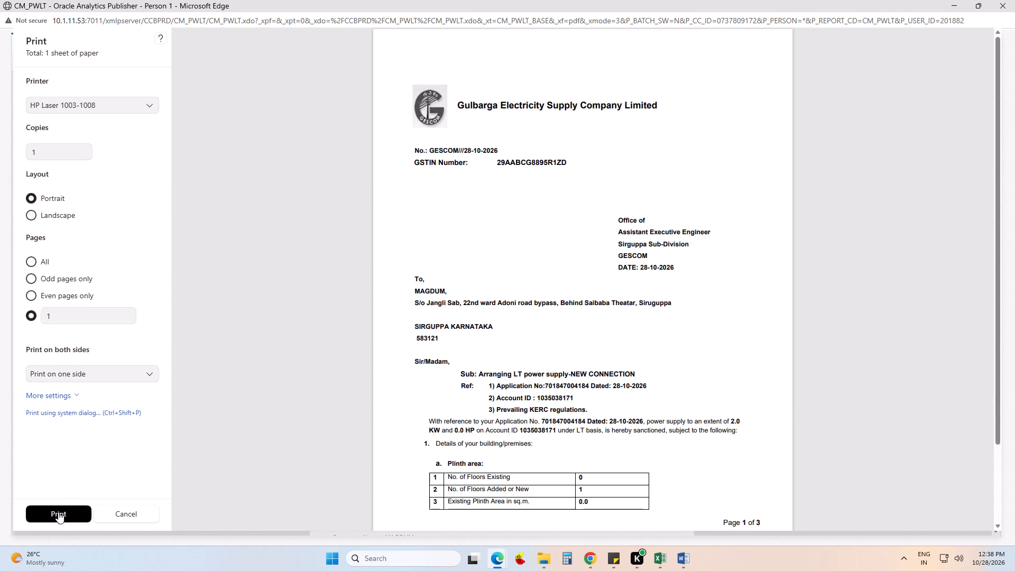
click(625, 152)
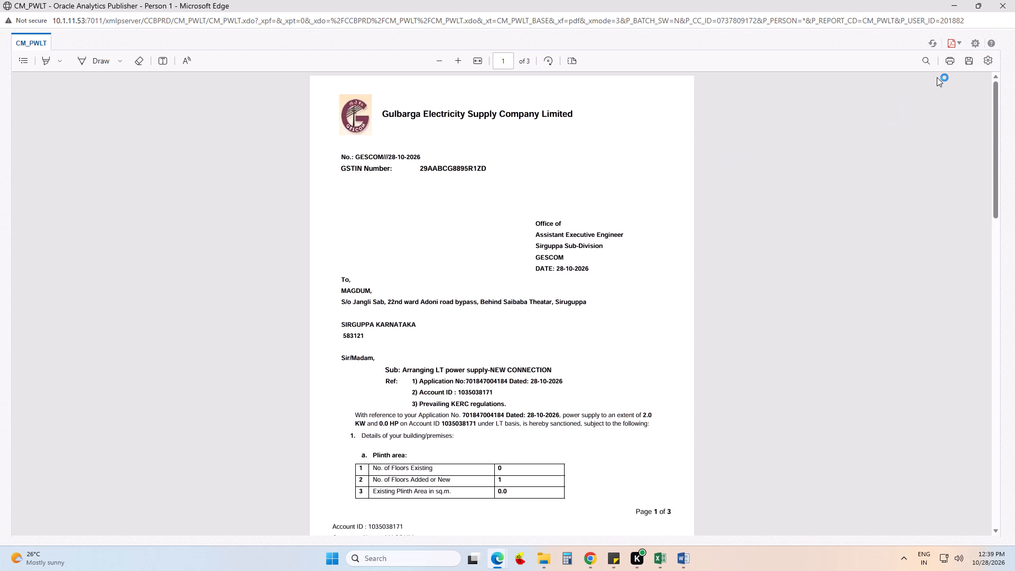
Print pages 2-3 of the power sanction letter on the same printer and close the letter window.
click(949, 67)
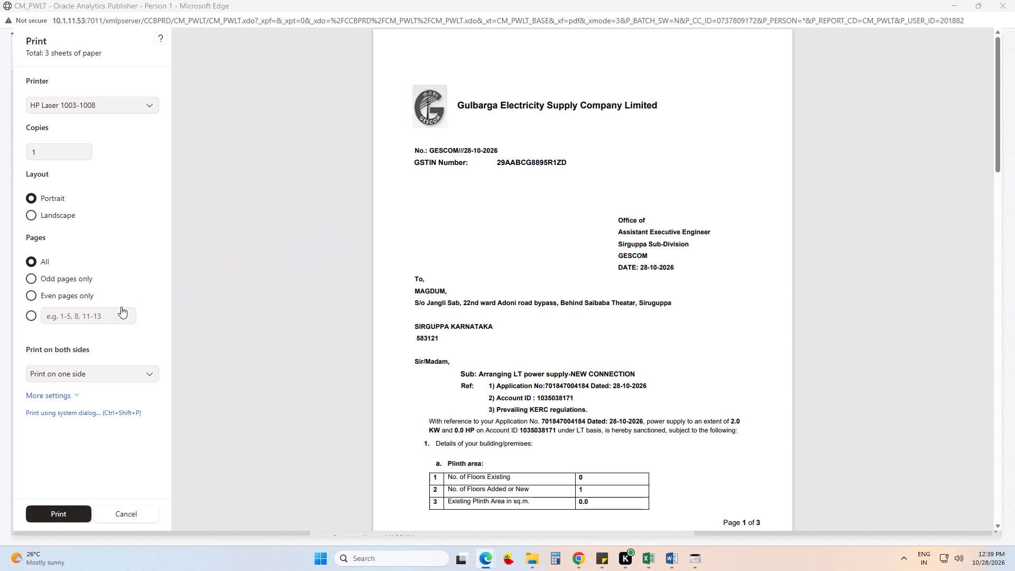
click(111, 310)
text(2-3)
click(614, 321)
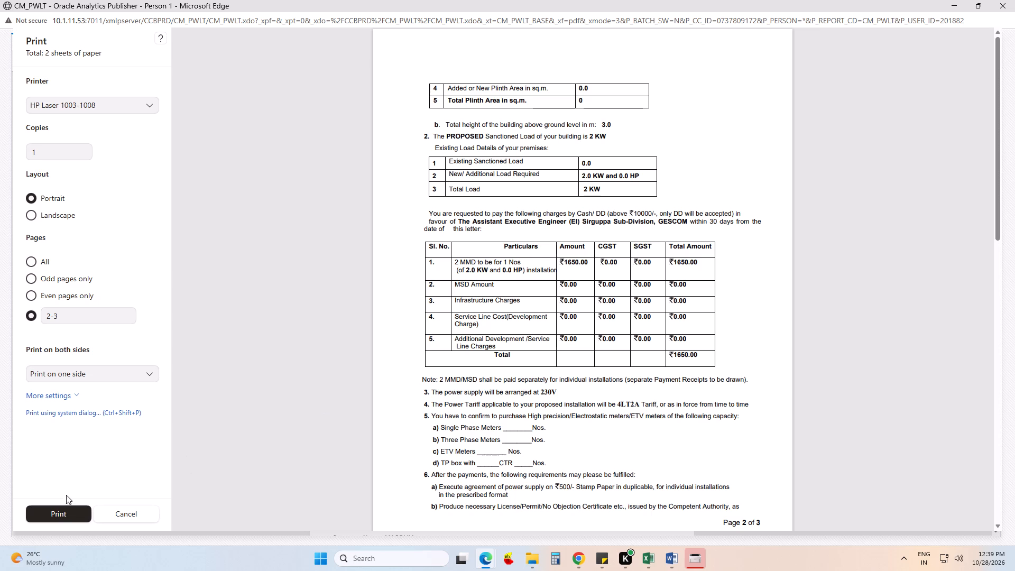
click(59, 510)
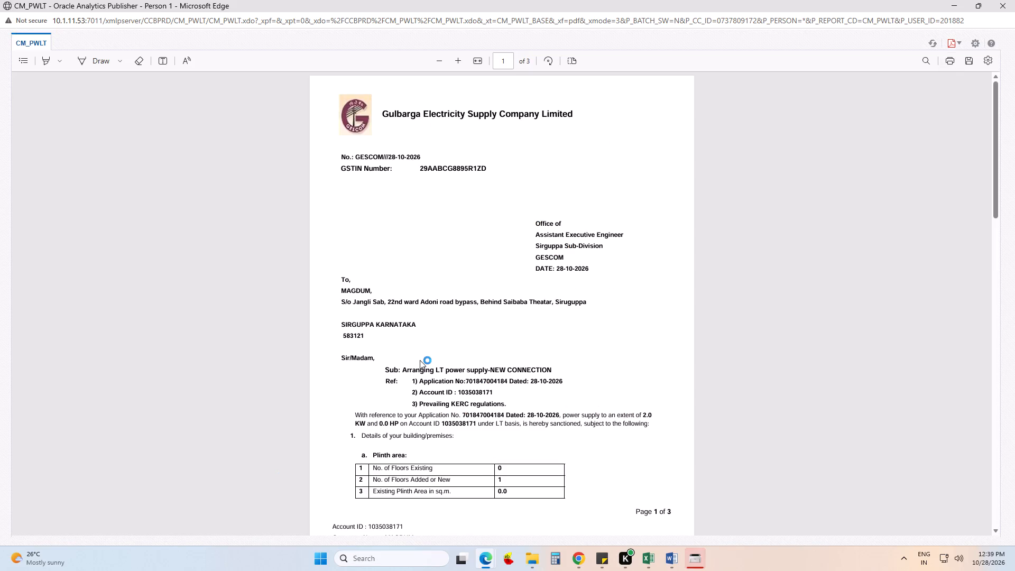
click(1003, 6)
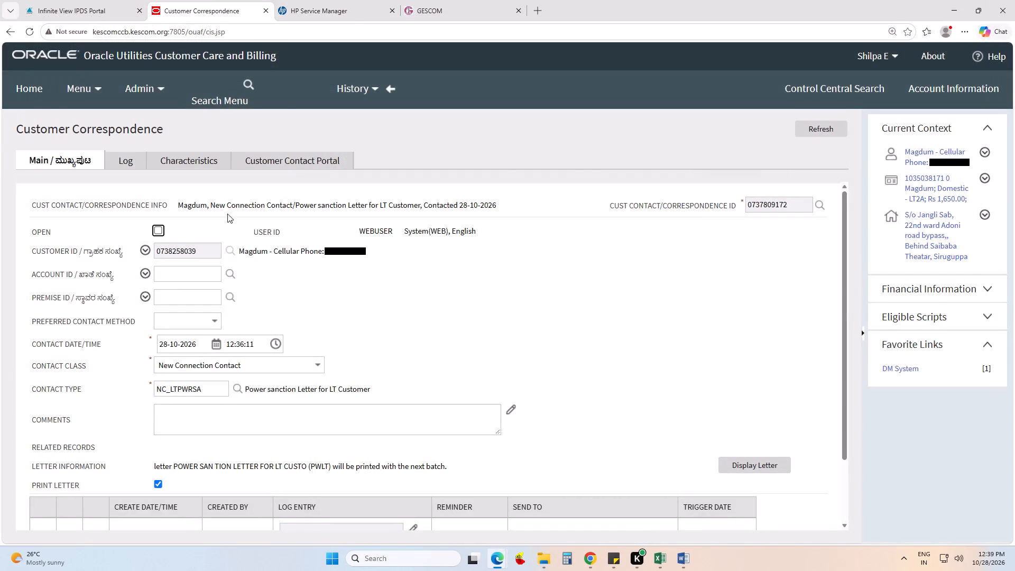
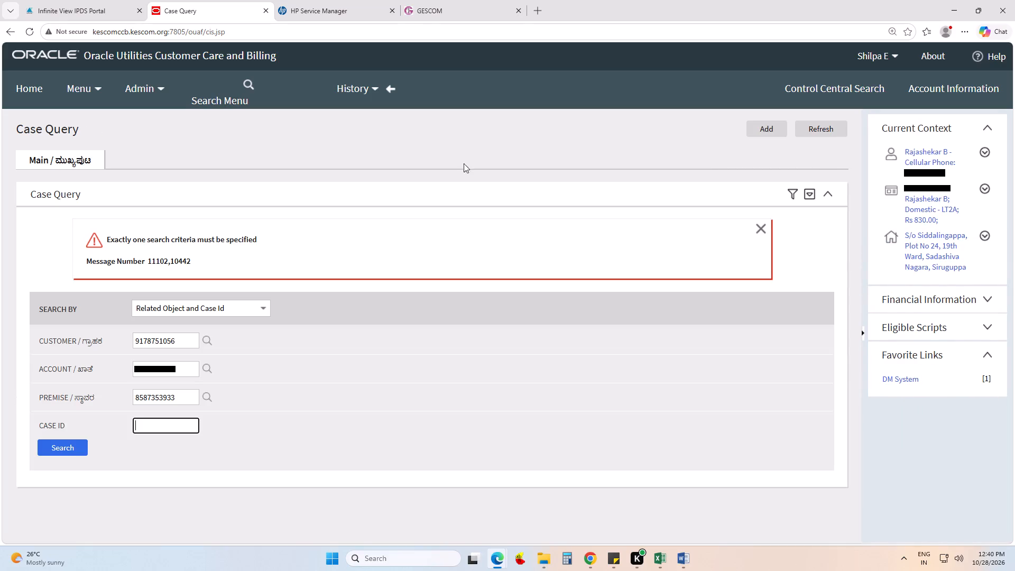
Search for cases linked to the premise in the current context and open its New Connection Case.
click(986, 234)
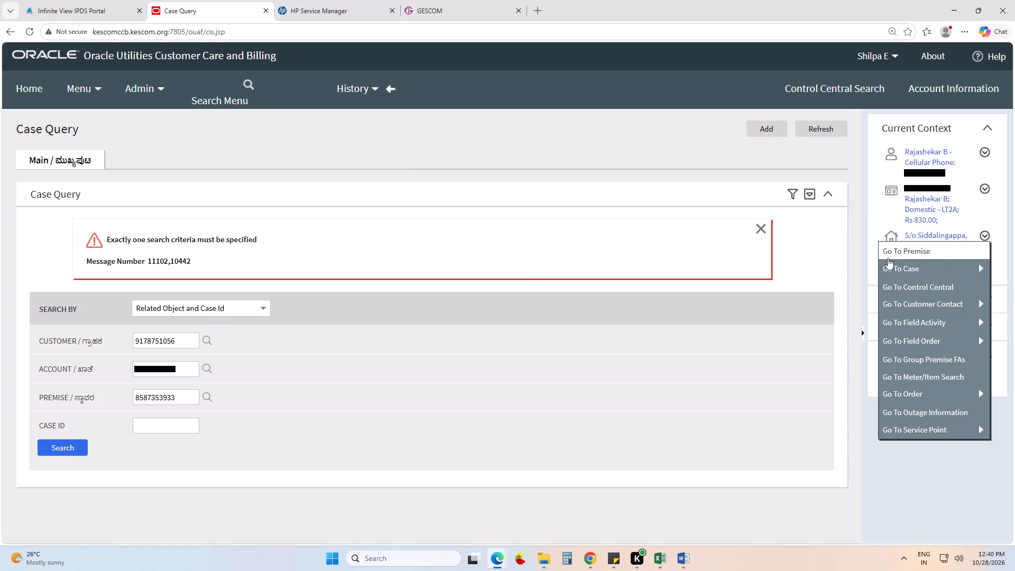
click(844, 265)
scroll(25, 257, up, 3)
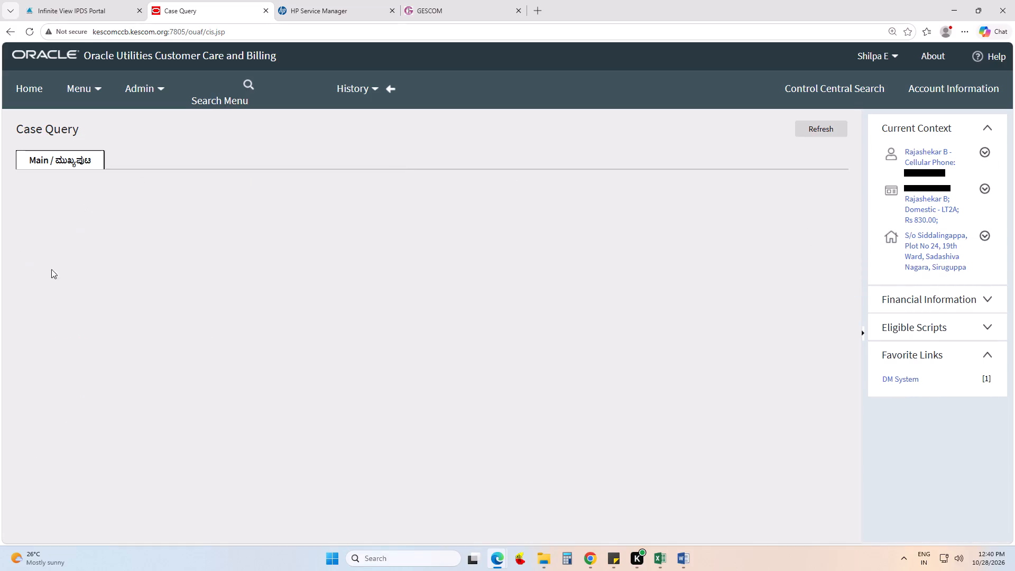
scroll(51, 269, up, 2)
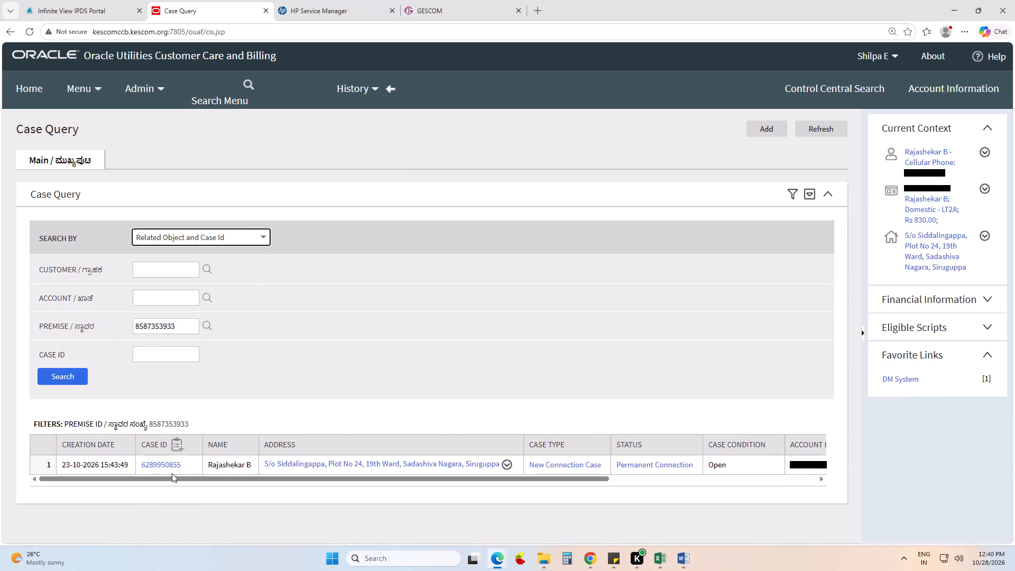
click(171, 469)
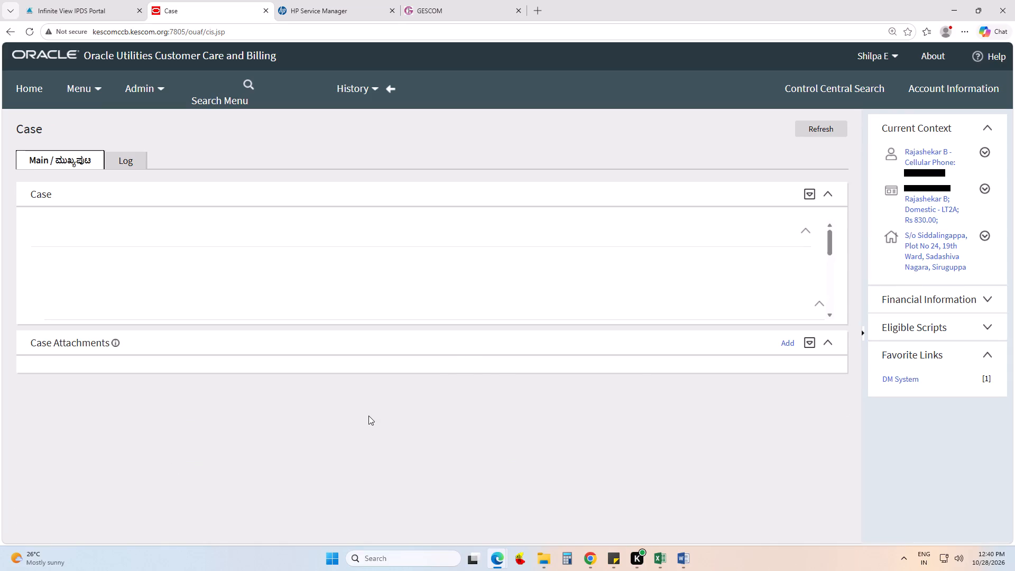
Move the open New Connection Case forward with the Registration Fee Payment Done action.
click(601, 255)
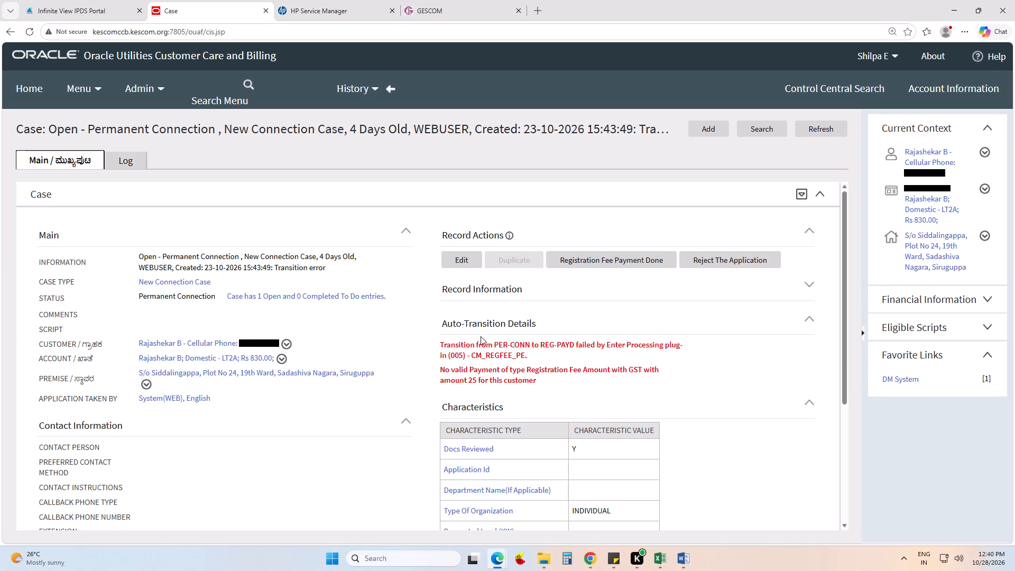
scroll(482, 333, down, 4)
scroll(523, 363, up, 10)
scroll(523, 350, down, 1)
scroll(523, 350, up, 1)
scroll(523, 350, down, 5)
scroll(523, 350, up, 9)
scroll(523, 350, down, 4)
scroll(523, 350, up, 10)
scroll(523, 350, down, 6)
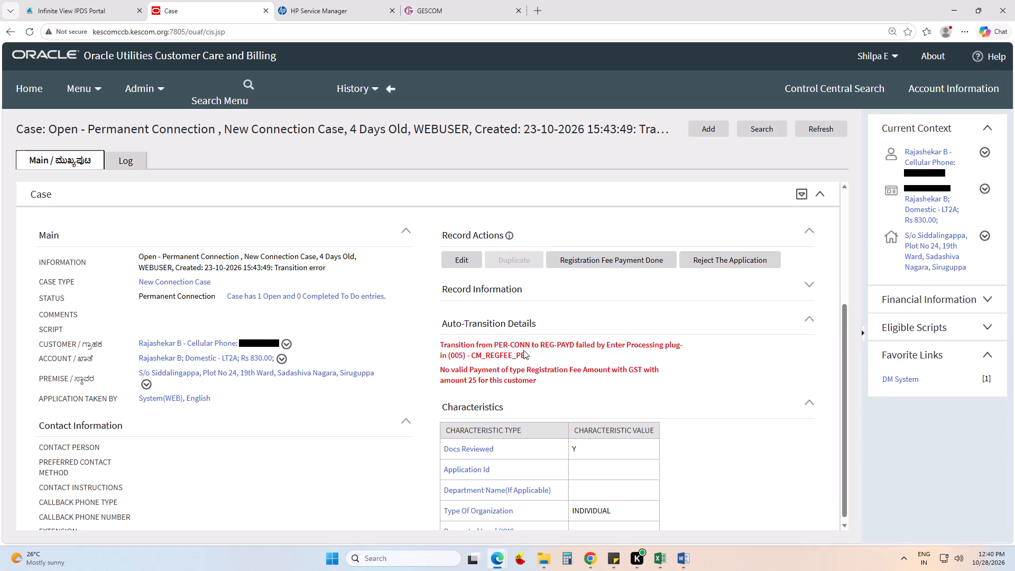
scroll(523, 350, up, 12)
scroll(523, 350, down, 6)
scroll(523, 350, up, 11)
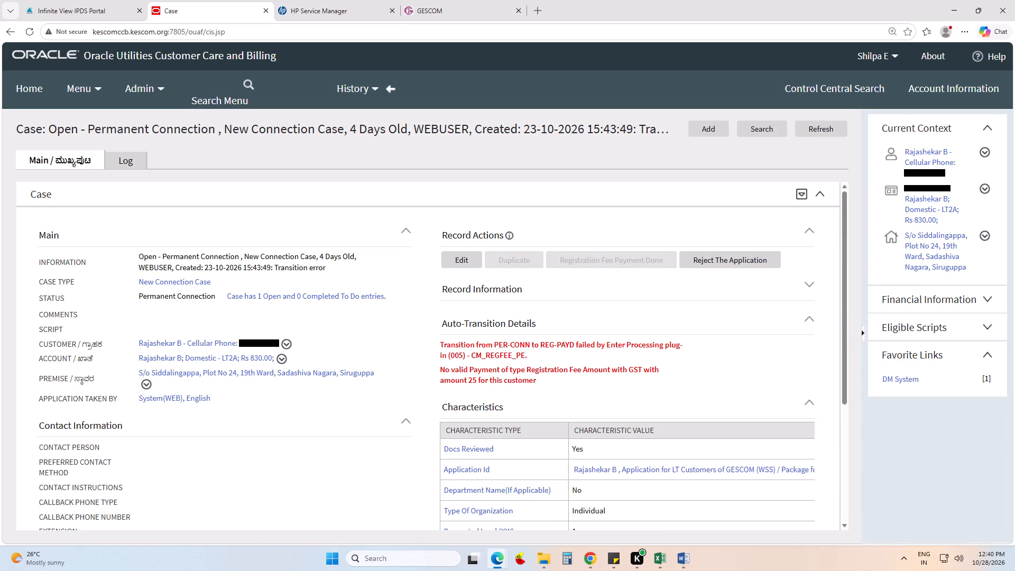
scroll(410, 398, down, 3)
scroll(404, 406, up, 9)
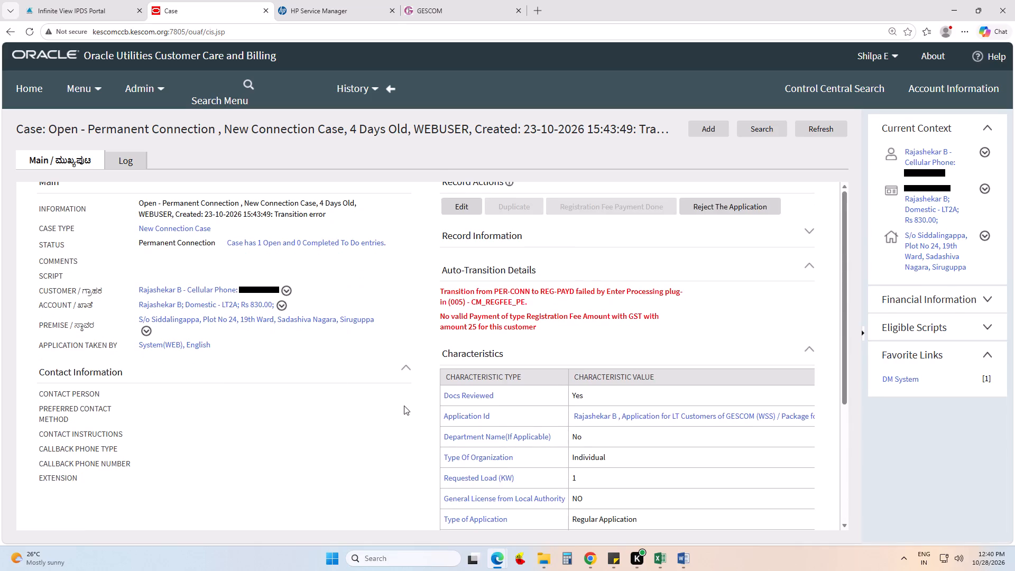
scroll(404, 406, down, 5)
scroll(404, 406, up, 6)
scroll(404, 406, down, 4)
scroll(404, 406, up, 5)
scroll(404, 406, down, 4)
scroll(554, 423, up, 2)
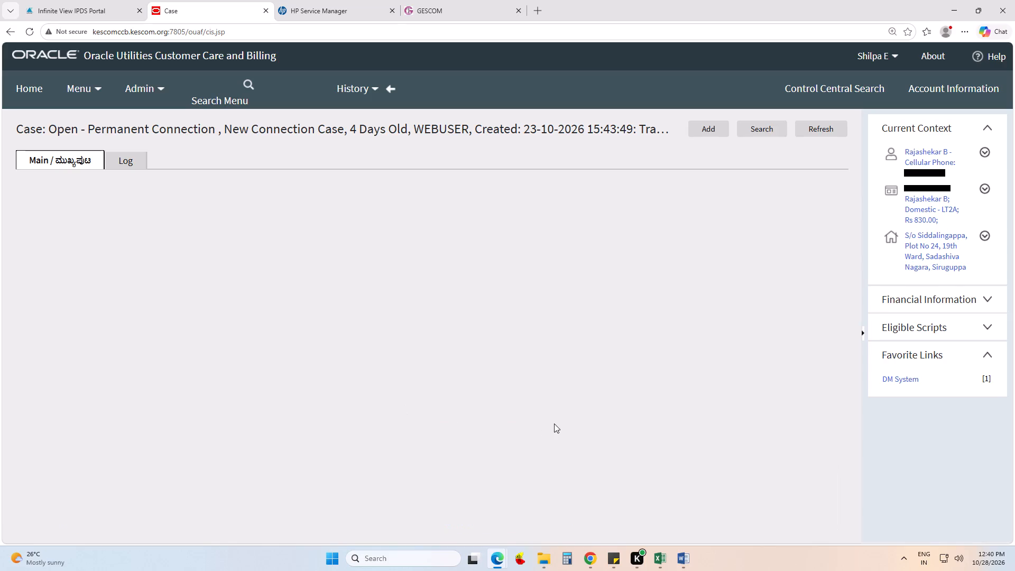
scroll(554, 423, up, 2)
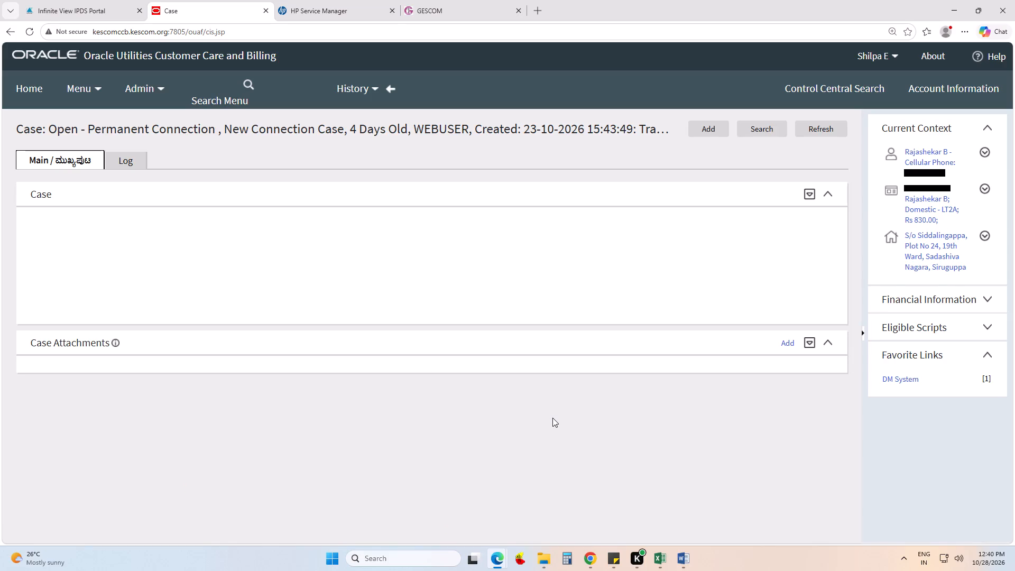
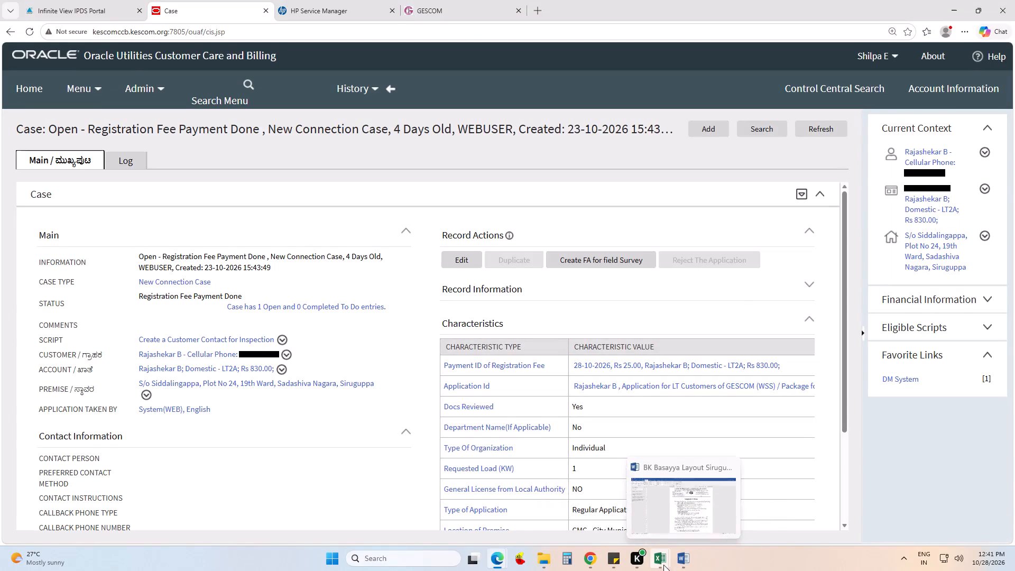
click(610, 514)
click(225, 132)
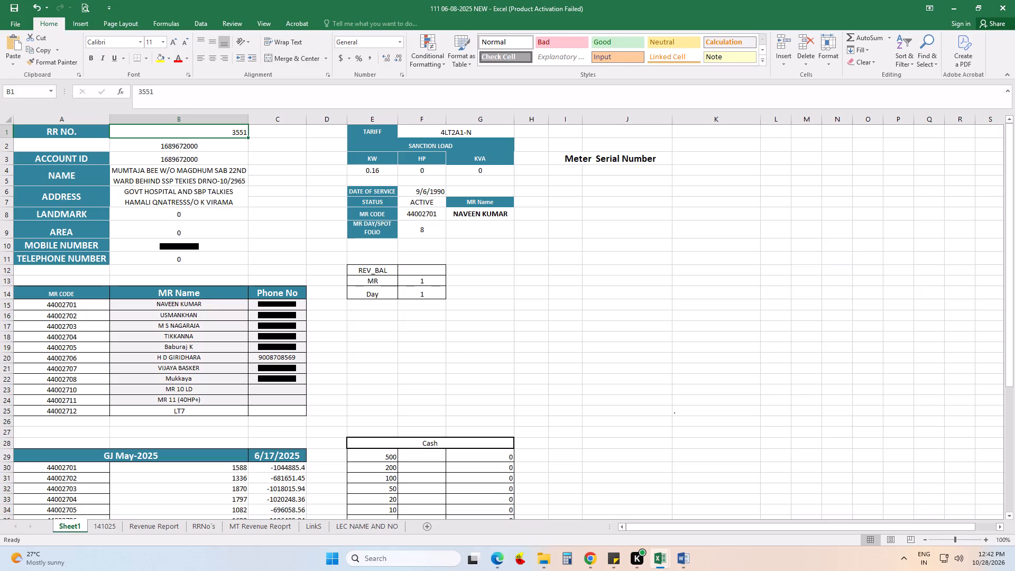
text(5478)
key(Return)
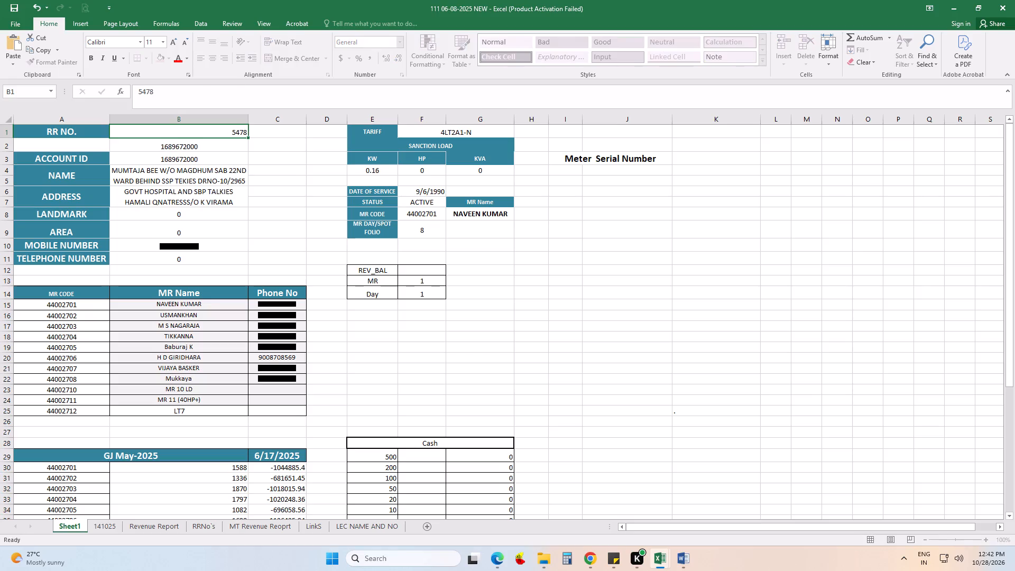
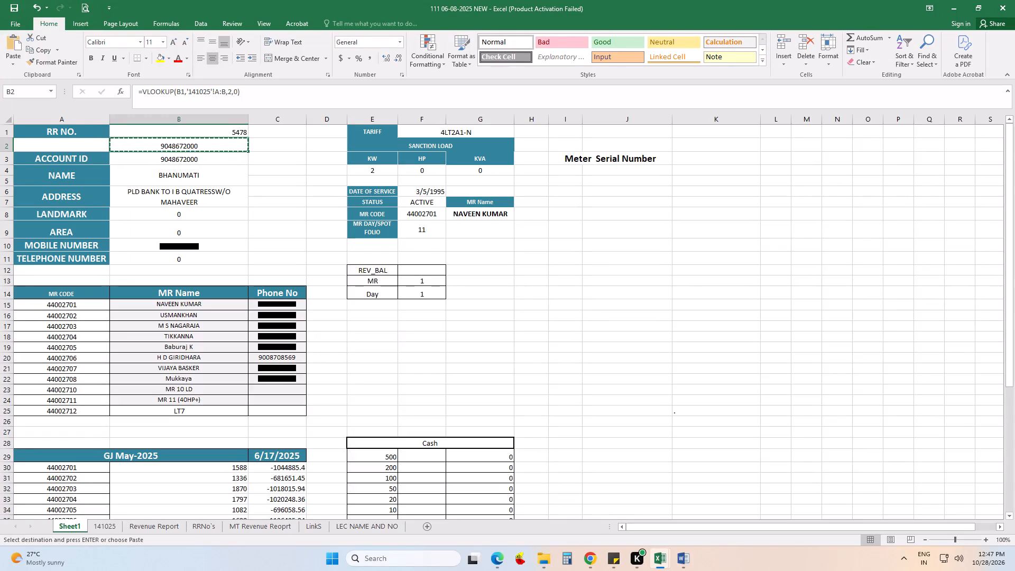
Switch to the billing case in Edge and save its required characteristics with the copied adjacent account ID and field inspection date 28-10-2026.
key(alt+Tab)
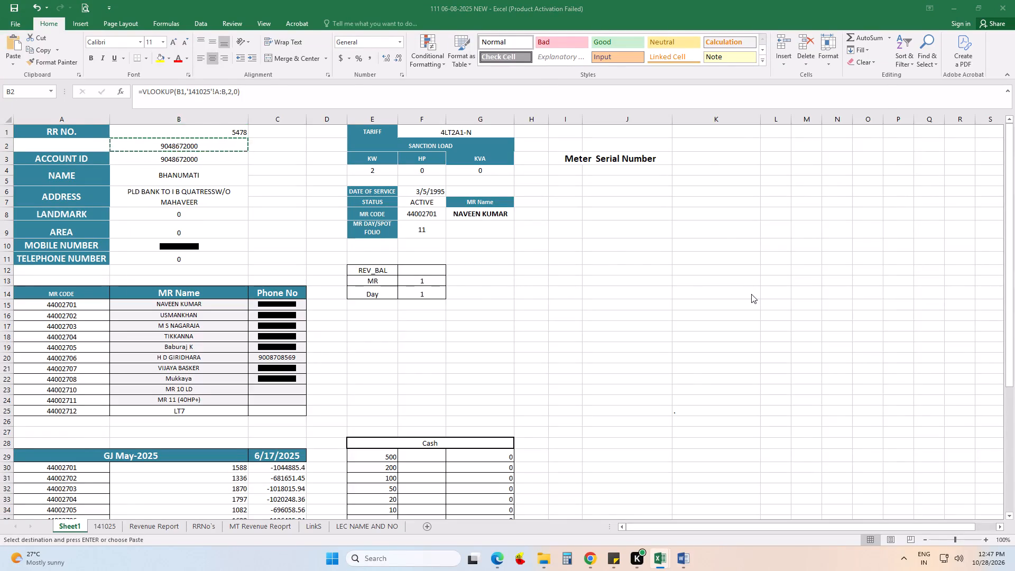
click(627, 264)
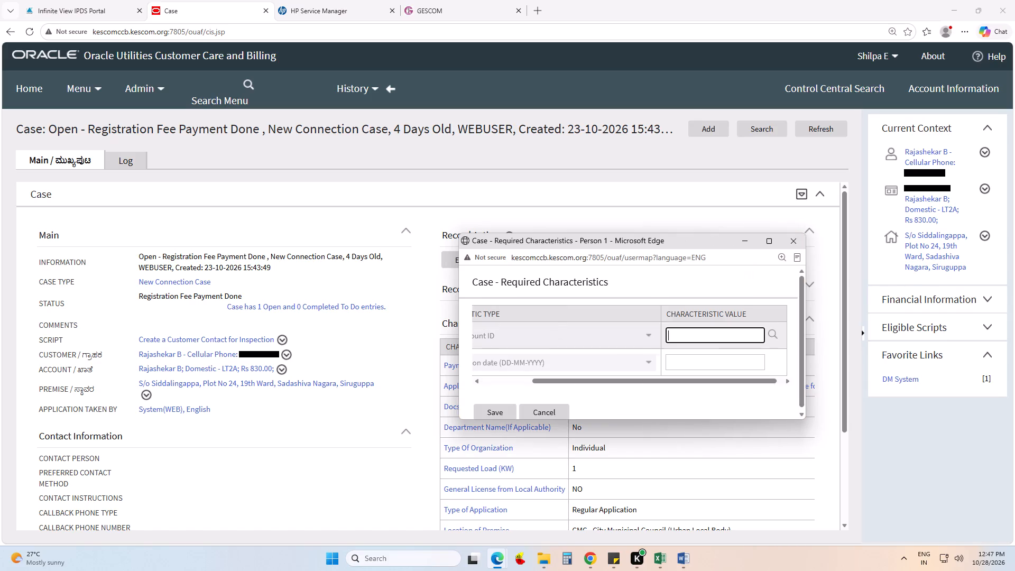
key(ctrl+v)
key(Tab)
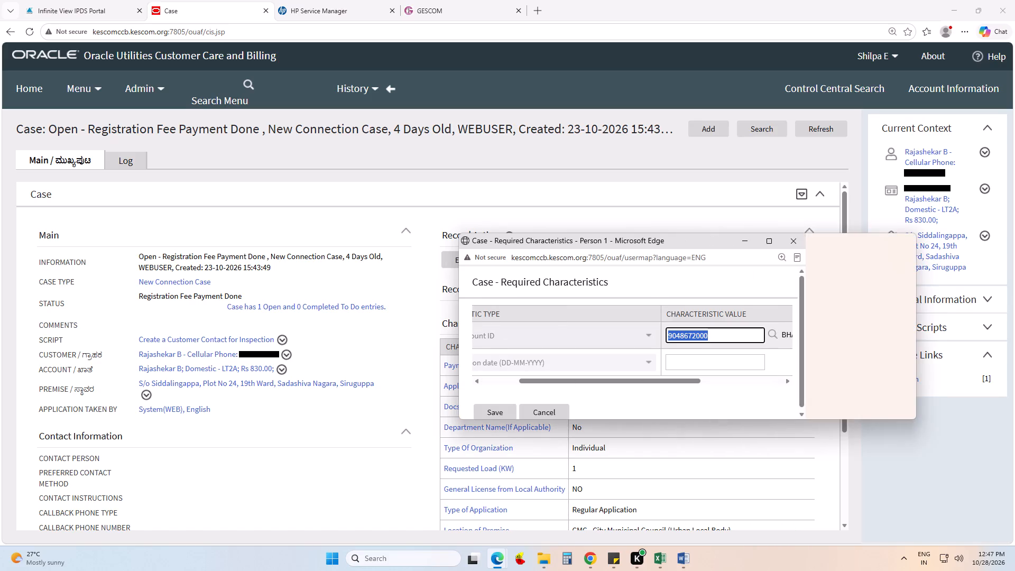
key(Tab)
key(Tab)
key(Tab)
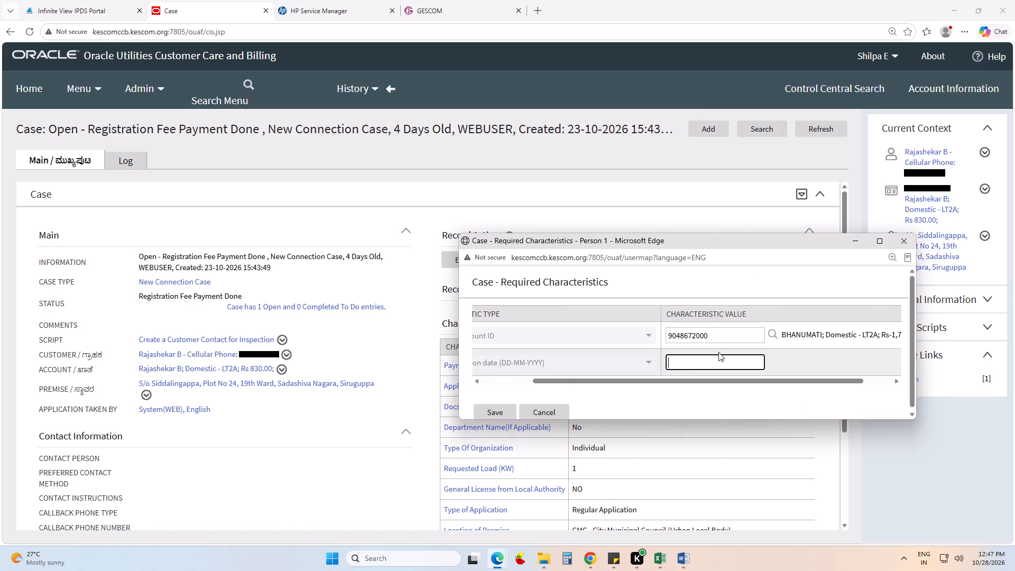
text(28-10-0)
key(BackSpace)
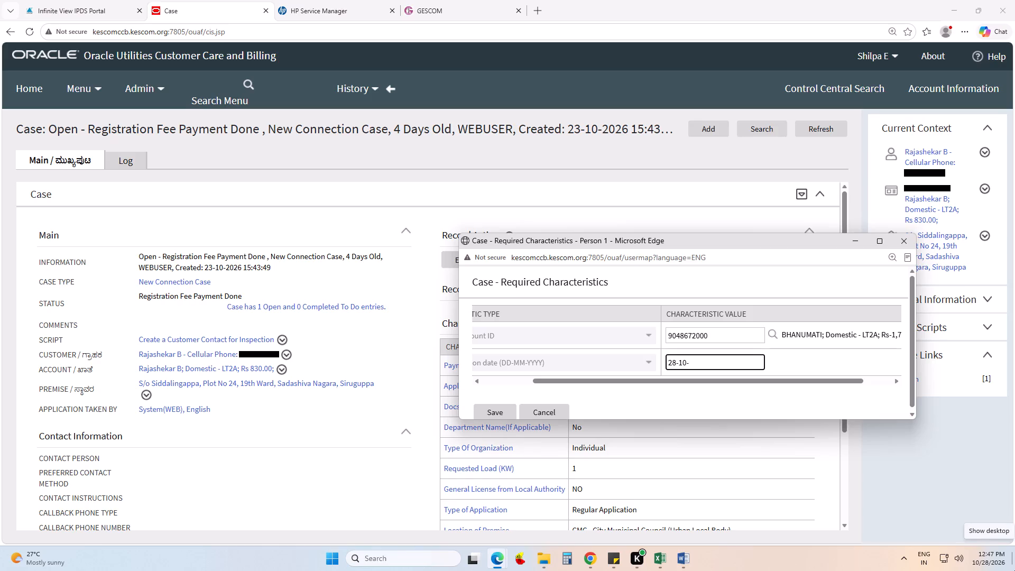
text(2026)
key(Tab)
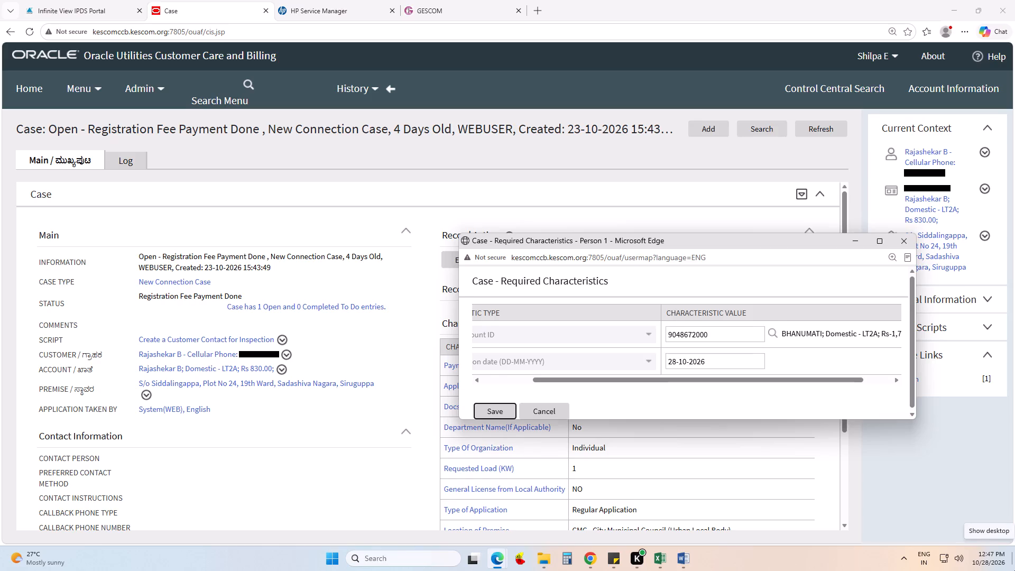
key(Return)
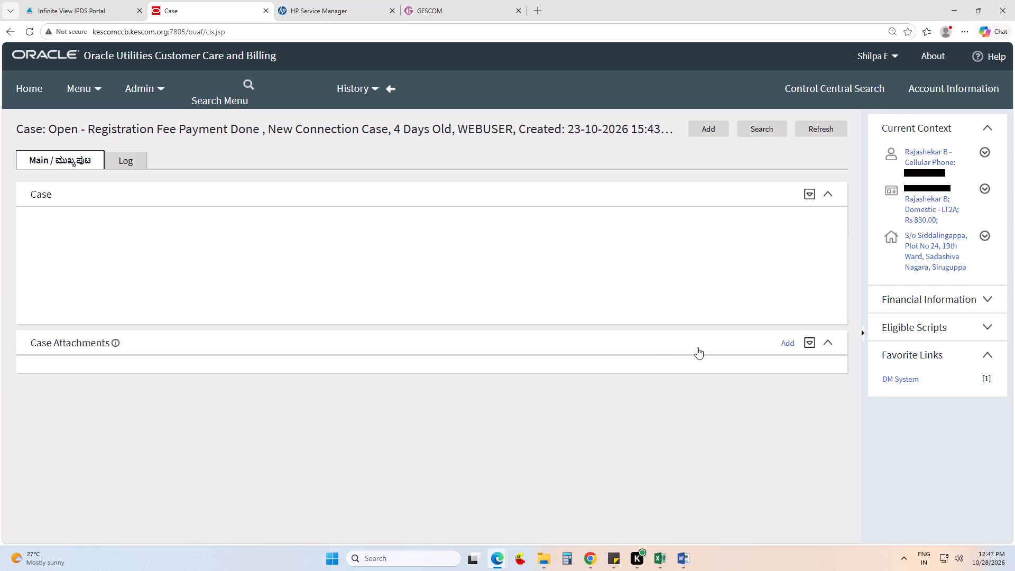
Create the field activity (FA) for field survey on the open new connection case.
scroll(497, 347, up, 3)
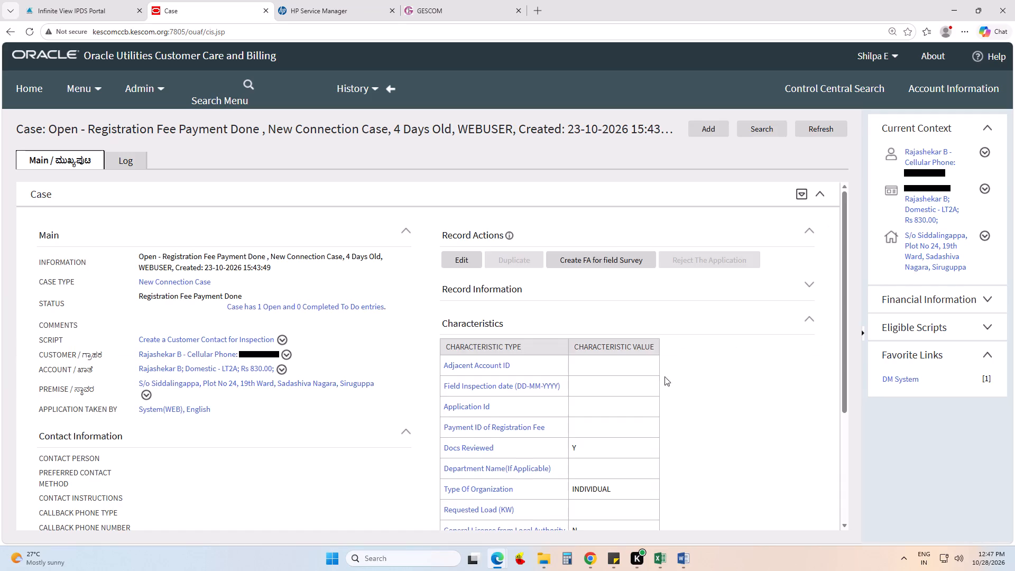
click(606, 260)
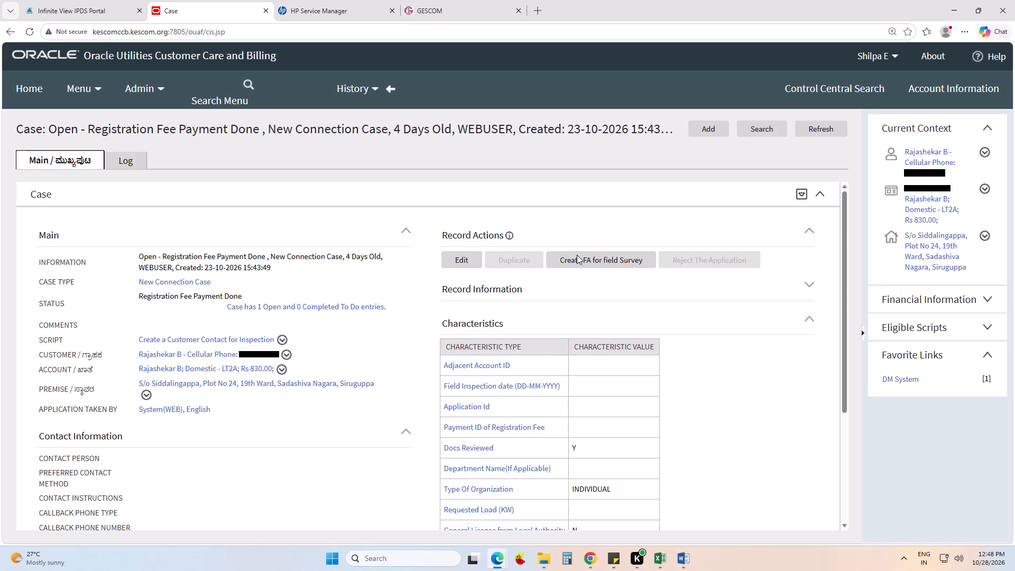
scroll(579, 320, down, 2)
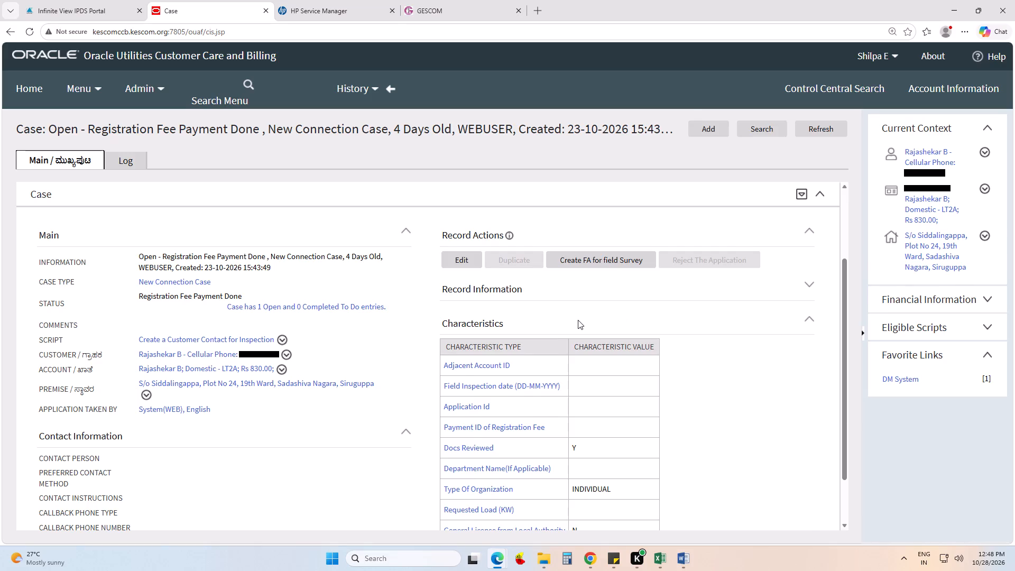
scroll(578, 320, up, 5)
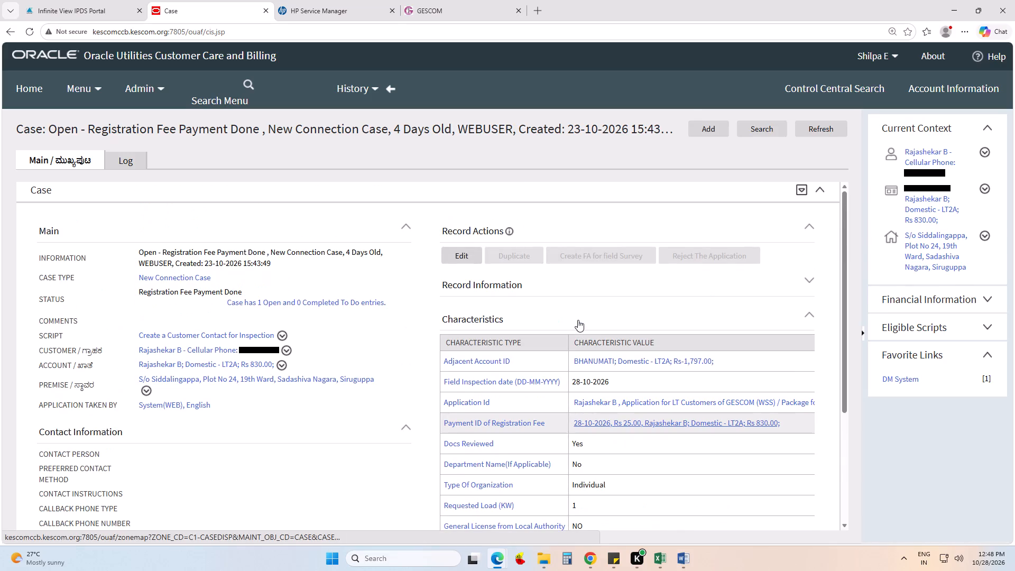
scroll(578, 320, down, 5)
scroll(578, 320, up, 4)
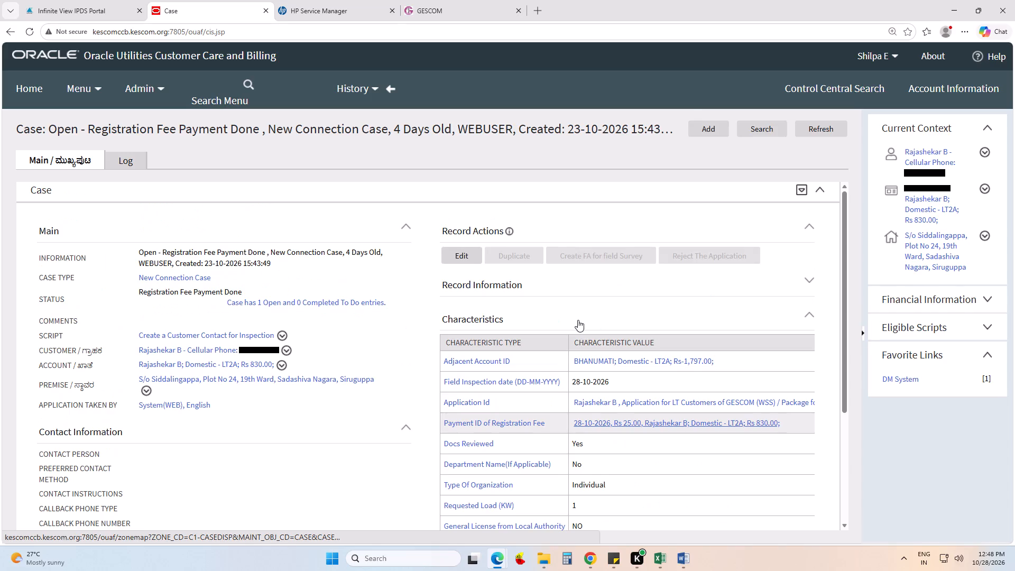
scroll(578, 320, down, 3)
click(560, 141)
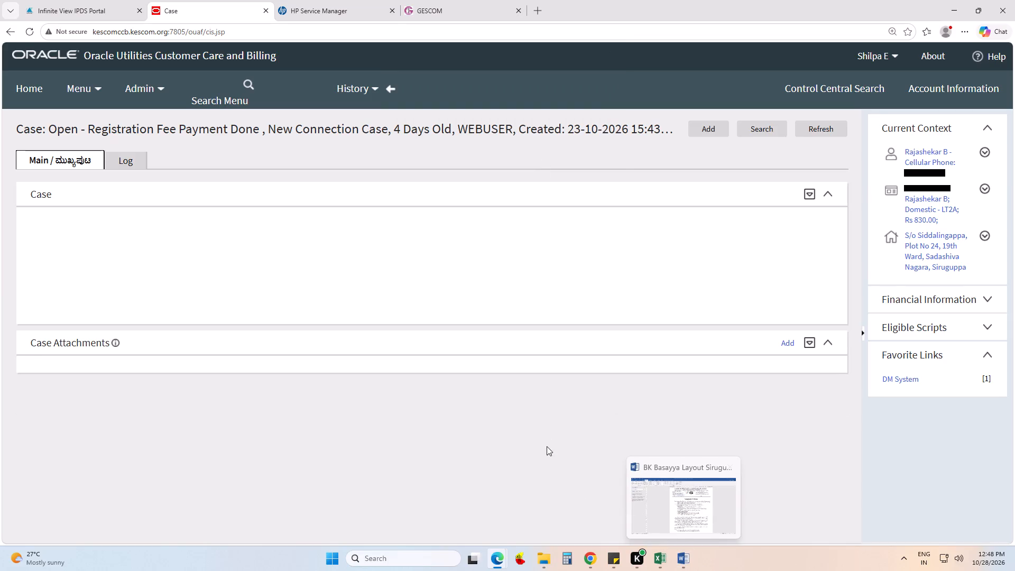
scroll(541, 431, up, 2)
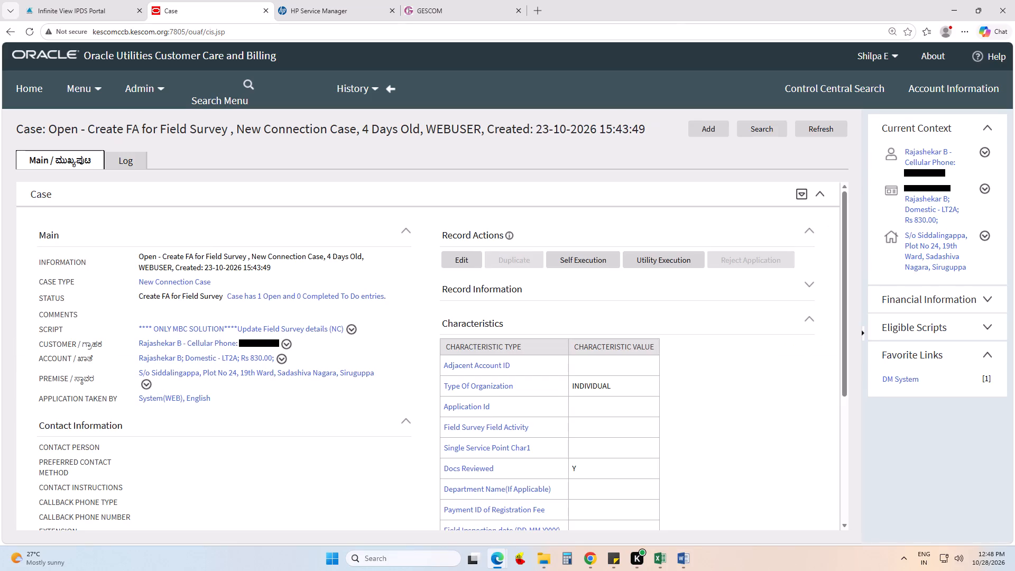
Switch to the InPrivate browser window containing the estimation report for the single phase smart meter connection.
click(541, 523)
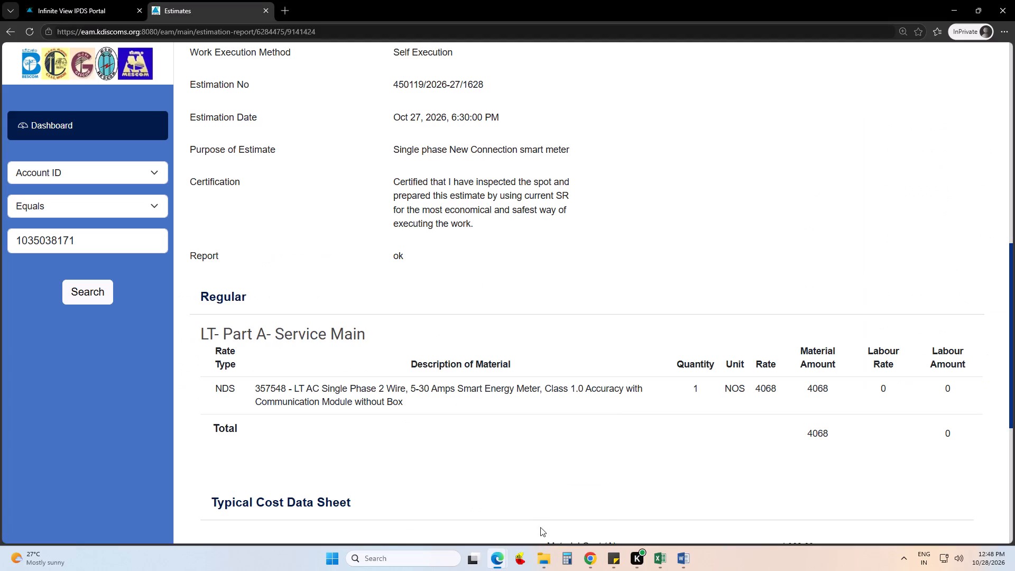
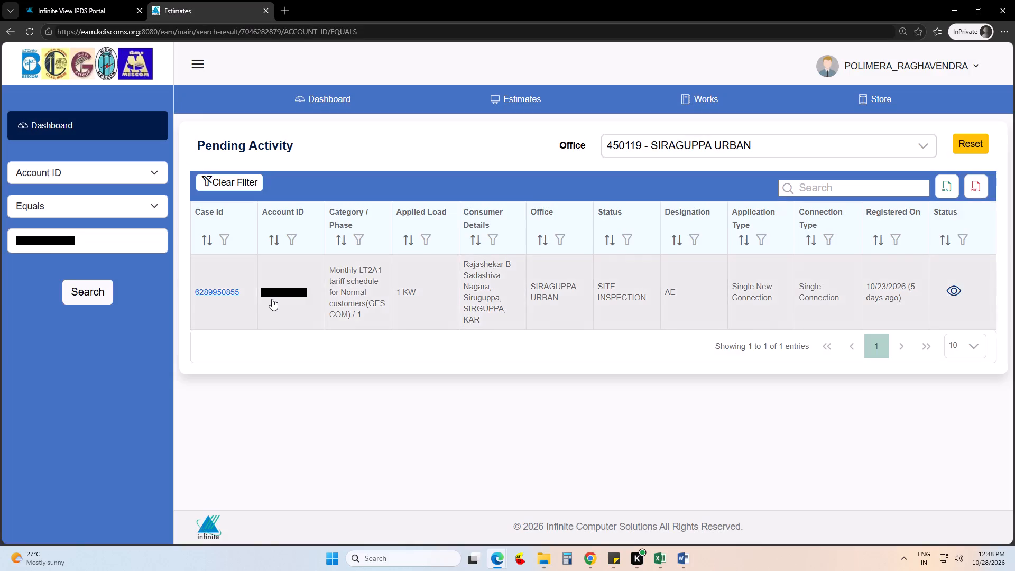
Open the Site Inspection form for the pending single new connection case.
click(273, 297)
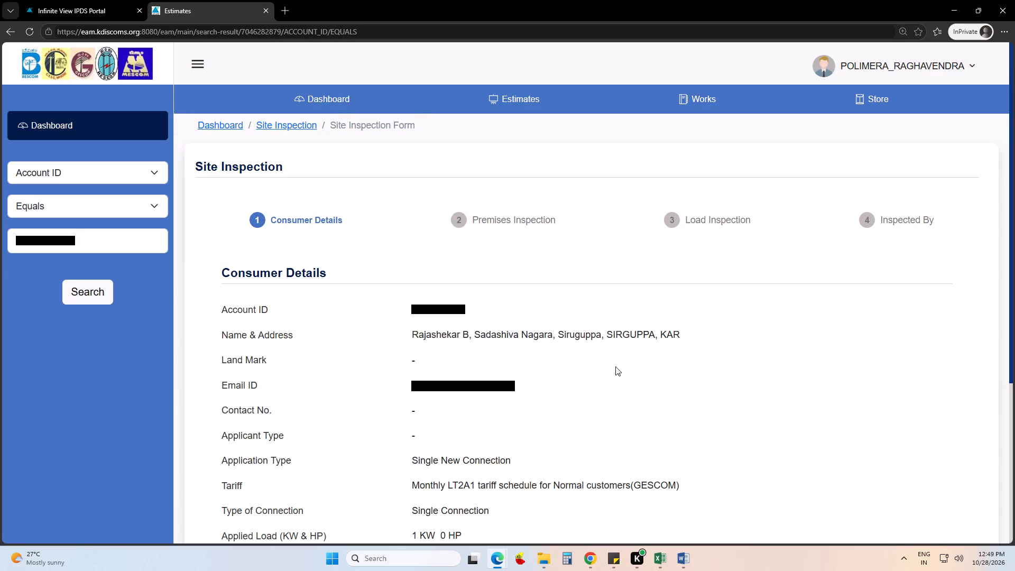
Switch to the sticky note, look through its officer login entries, and return to the site inspection form.
click(614, 570)
scroll(901, 133, up, 3)
scroll(912, 172, down, 1)
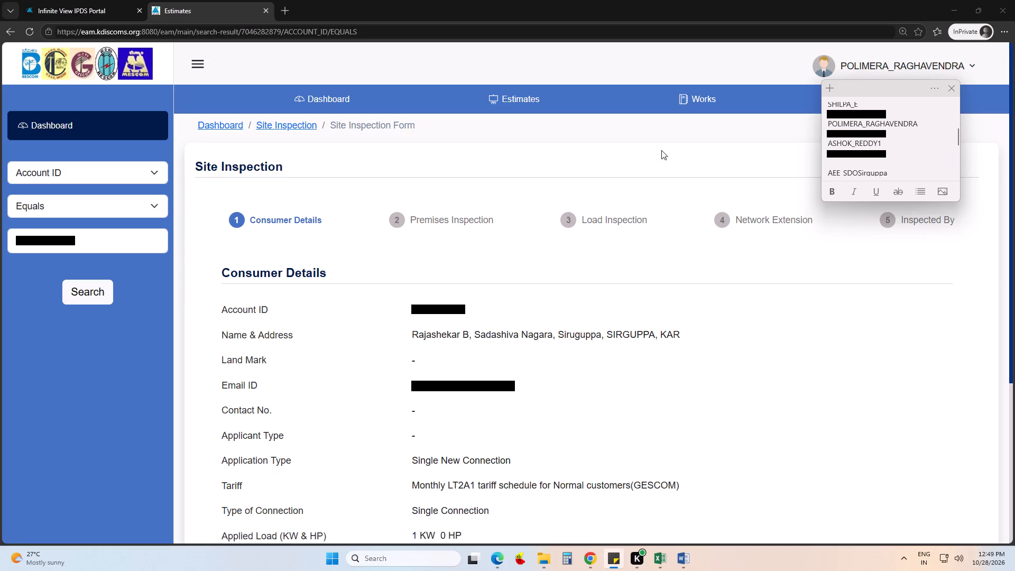
click(537, 272)
Review the applicant's consumer details and advance to the Premises Inspection stage.
scroll(743, 374, down, 3)
scroll(752, 375, up, 1)
scroll(752, 375, down, 6)
click(933, 437)
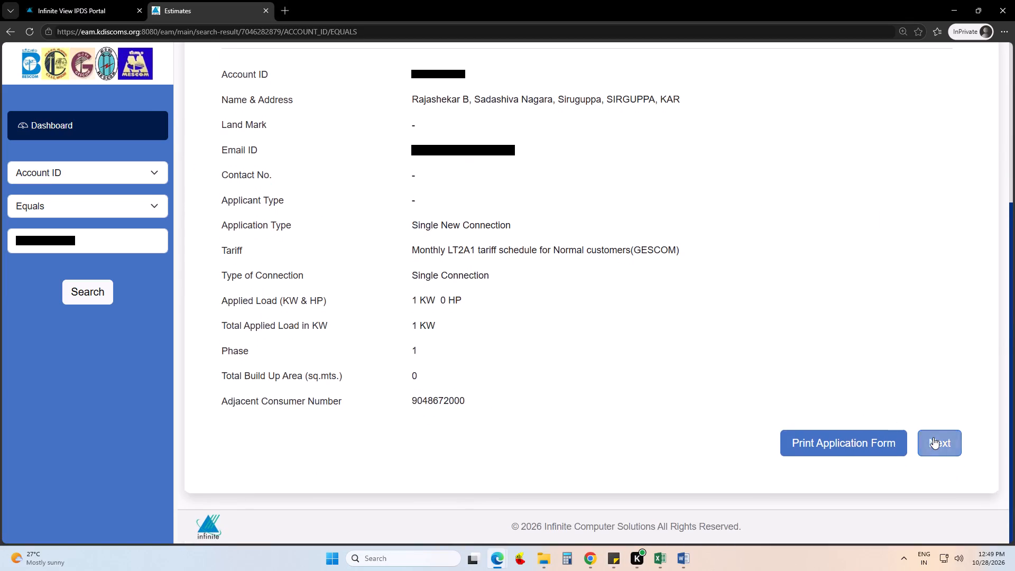
Complete the premises inspection with business nature RESIDENTIAL, local body cmc, parliament constituency Koppal and assembly constituency Siruguppa (ST), and proceed.
scroll(727, 389, down, 1)
click(715, 369)
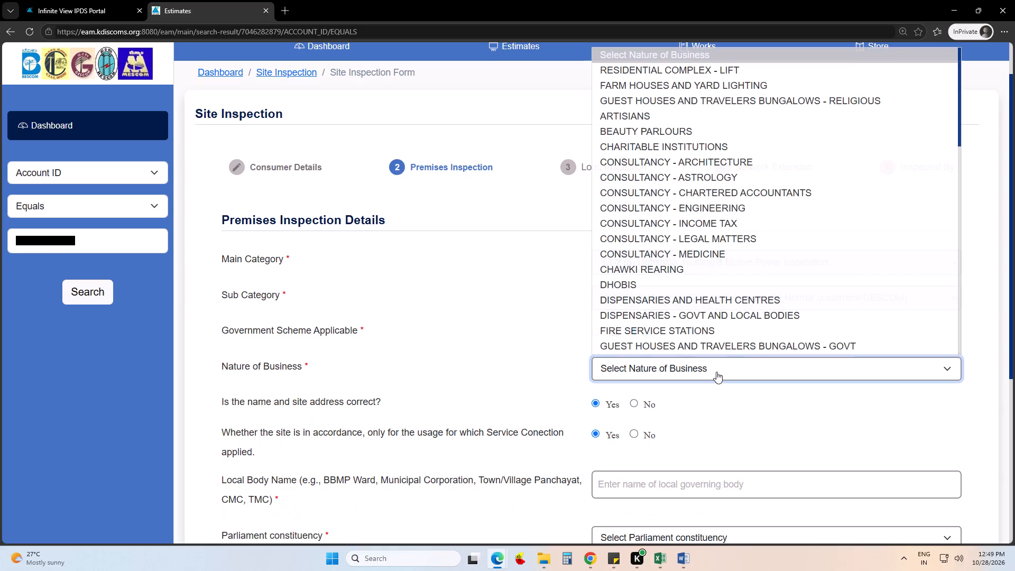
key(r)
key(r)
key(Return)
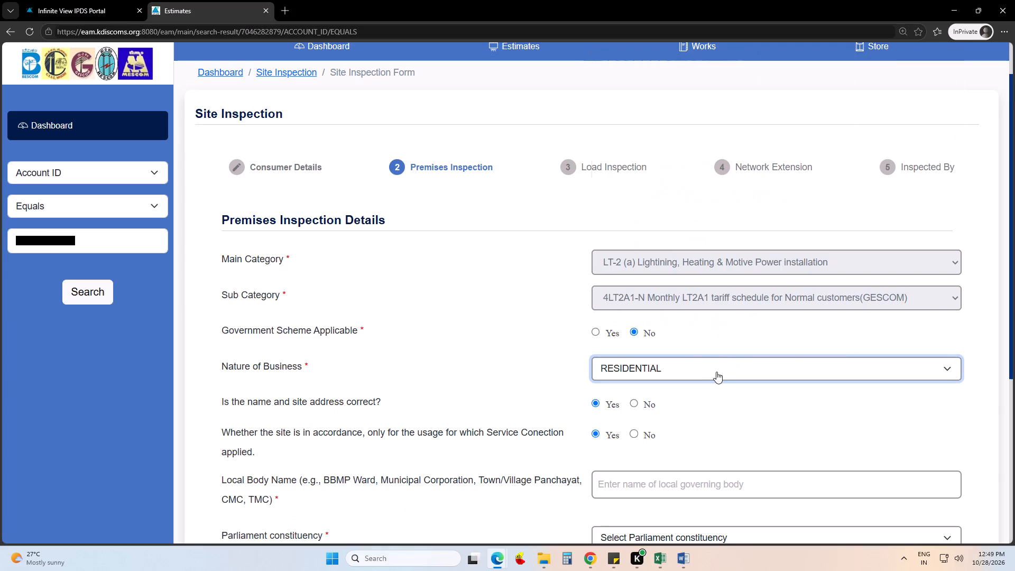
click(704, 418)
scroll(703, 425, down, 4)
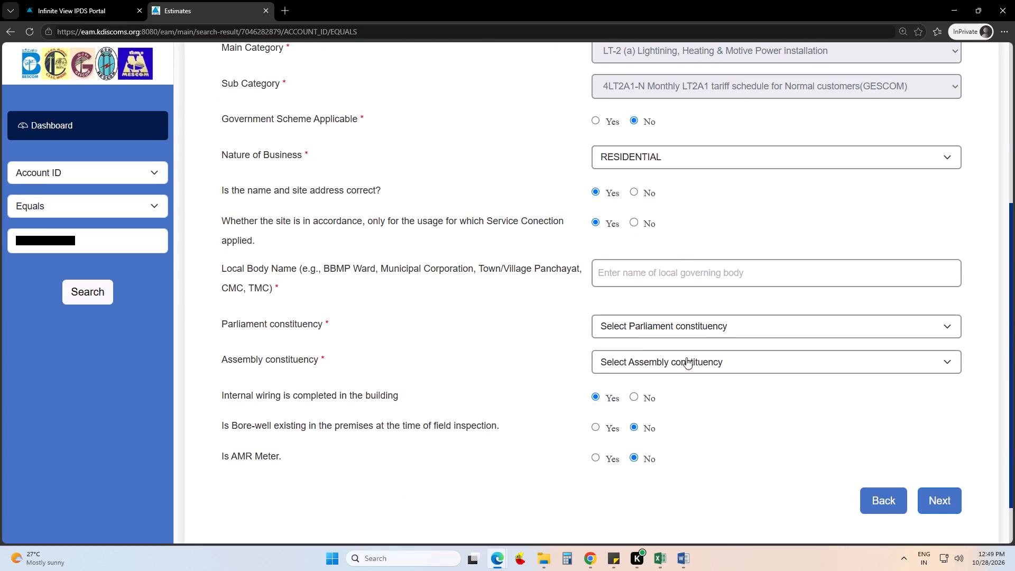
click(639, 278)
click(650, 311)
click(643, 329)
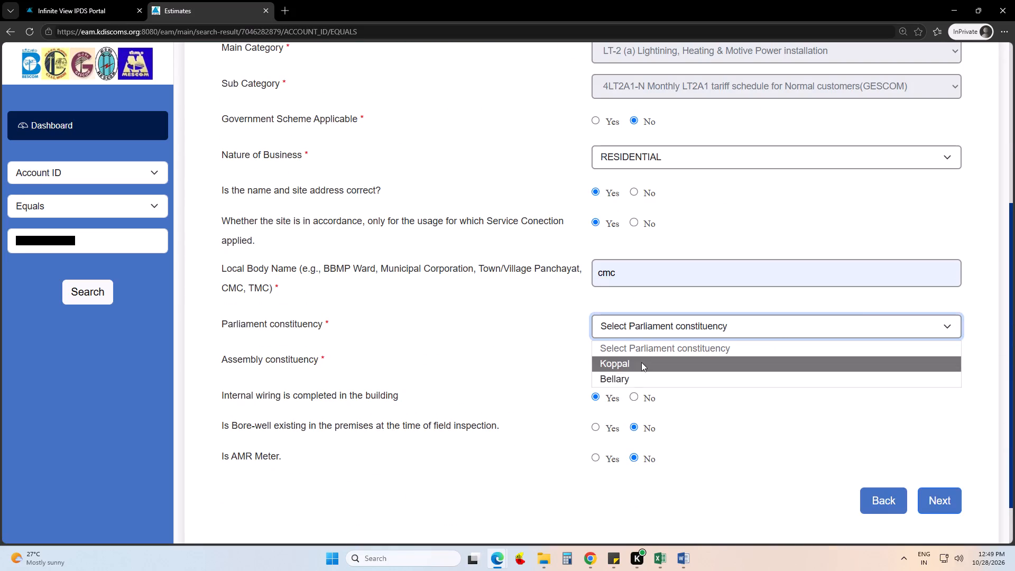
click(641, 362)
click(640, 366)
click(657, 399)
click(712, 416)
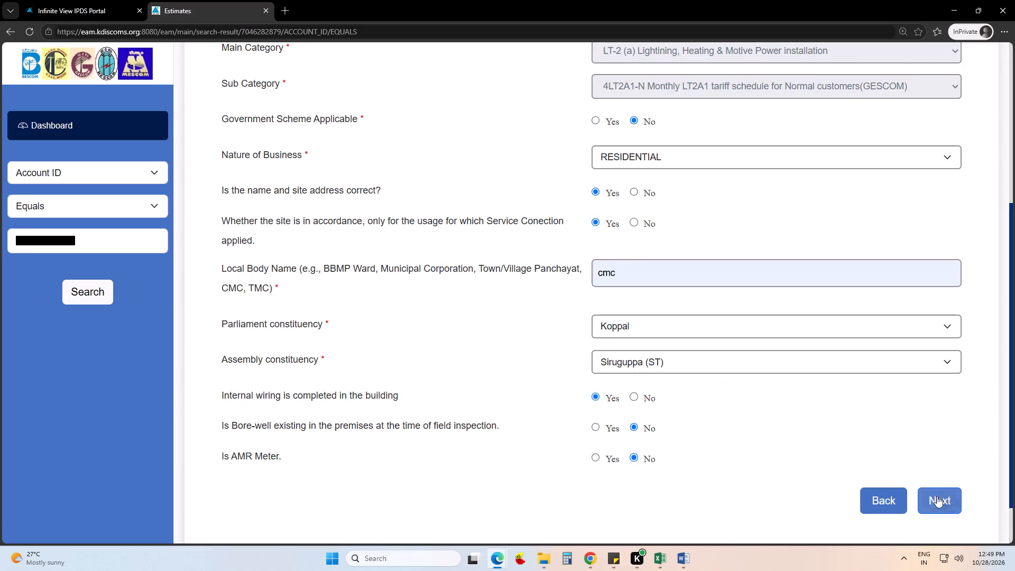
click(937, 496)
Fill the load inspection with 0 existing floors, 1 new floor, no stilt floor, site area 87 and OC exemption No.
click(625, 293)
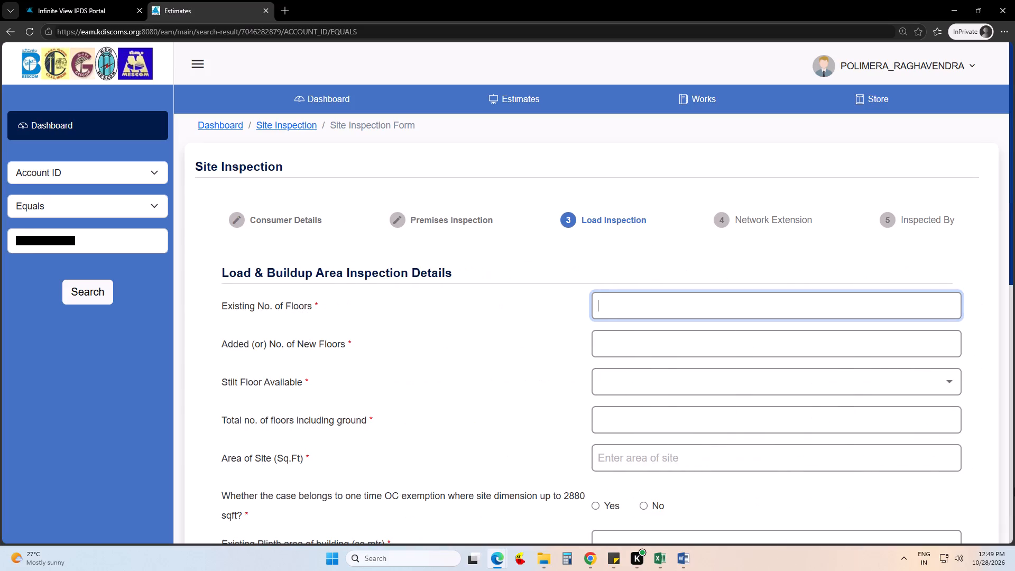
key(0)
key(Tab)
key(1)
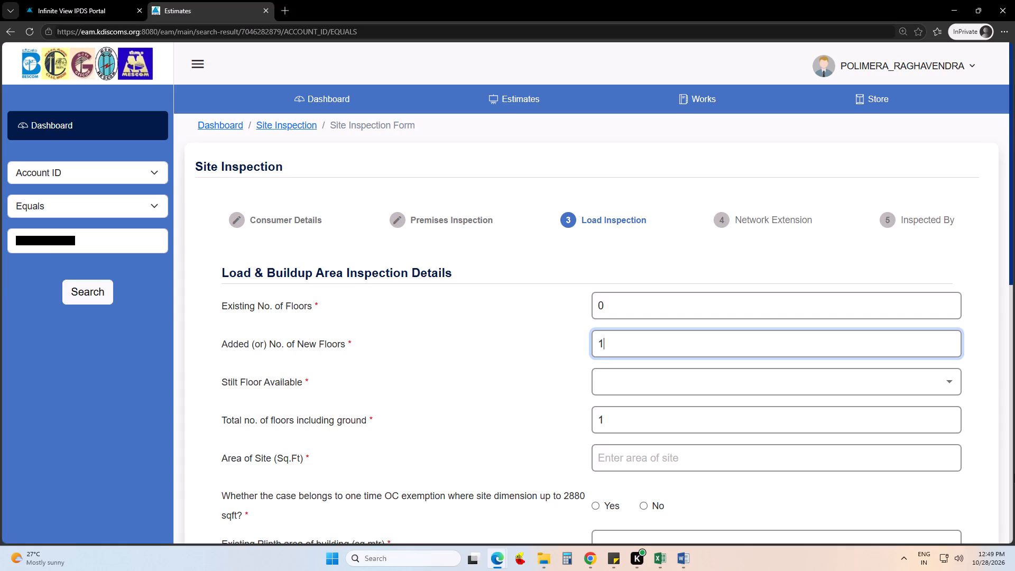
click(613, 379)
click(625, 422)
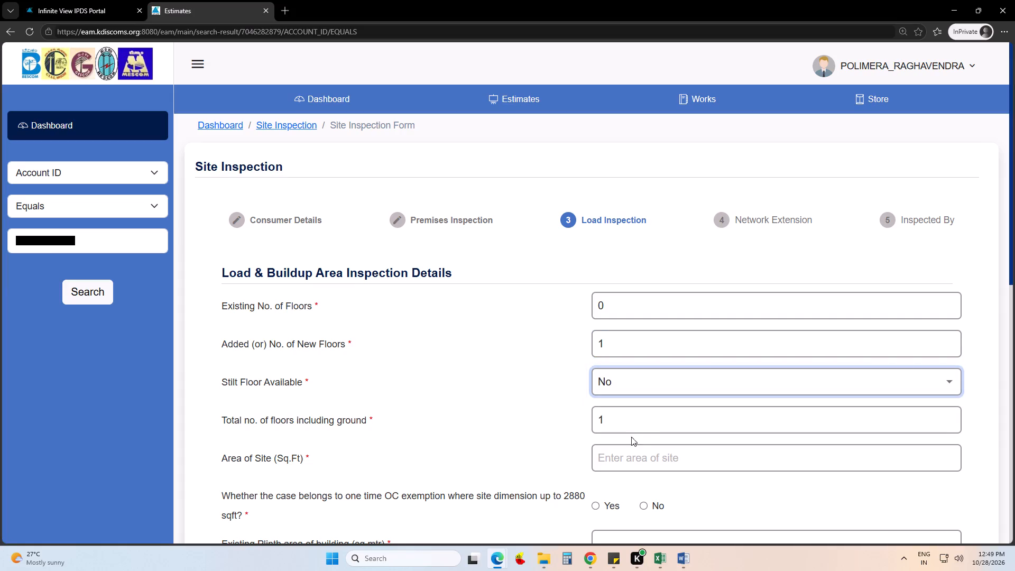
click(622, 448)
text(87)
key(Tab)
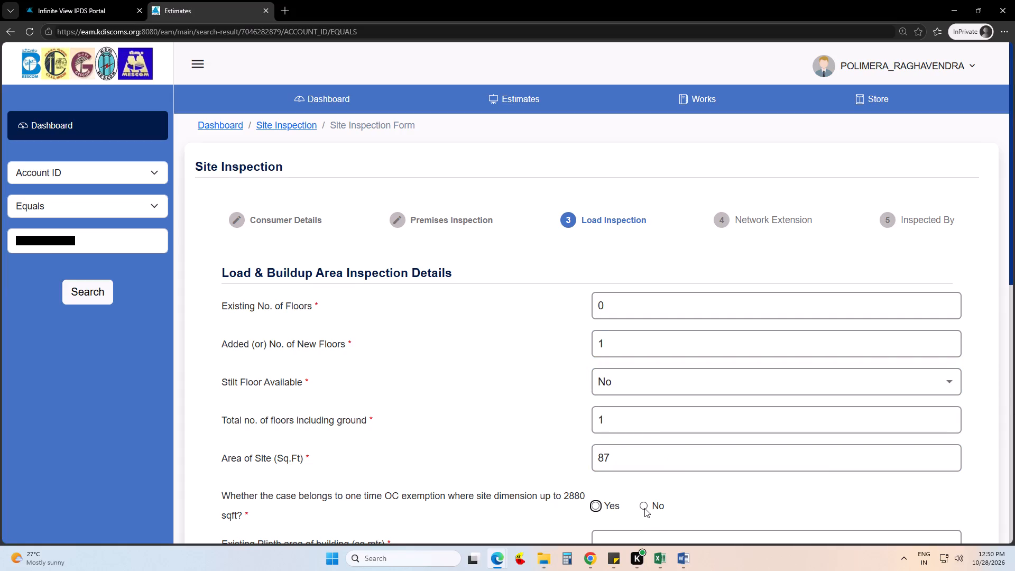
click(643, 504)
click(697, 506)
Enter 0 for both the existing and the added plinth area of the building.
scroll(728, 469, down, 3)
click(633, 381)
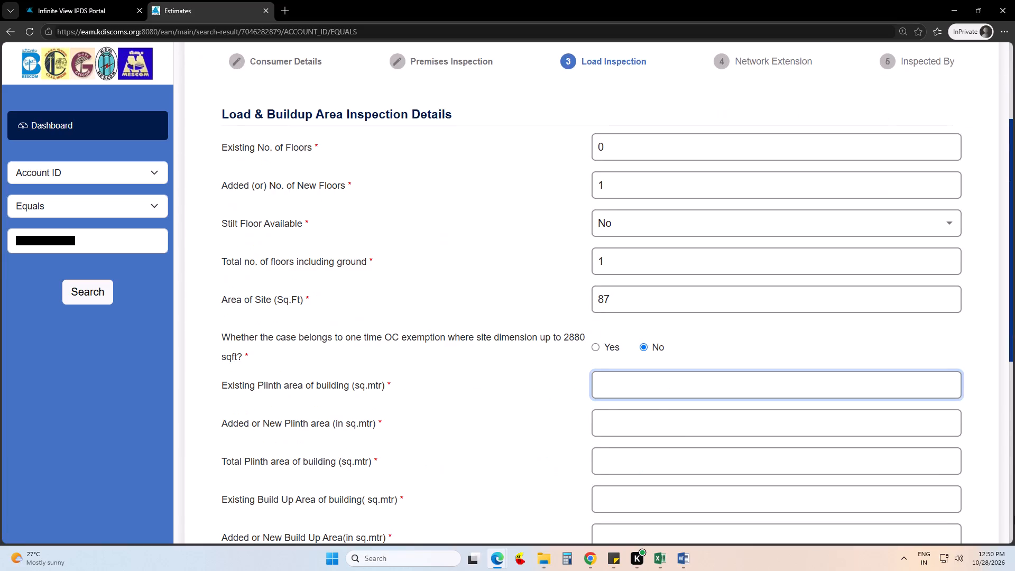
key(0)
key(Tab)
key(0)
key(Tab)
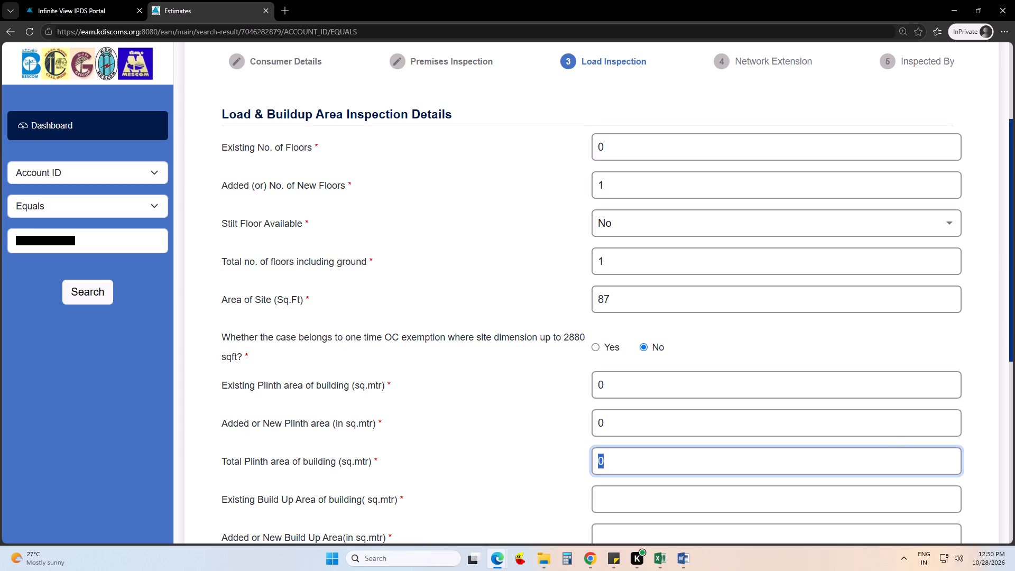
Set the area of the site to 940 sq ft.
click(620, 289)
key(BackSpace)
key(BackSpace)
key(BackSpace)
key(BackSpace)
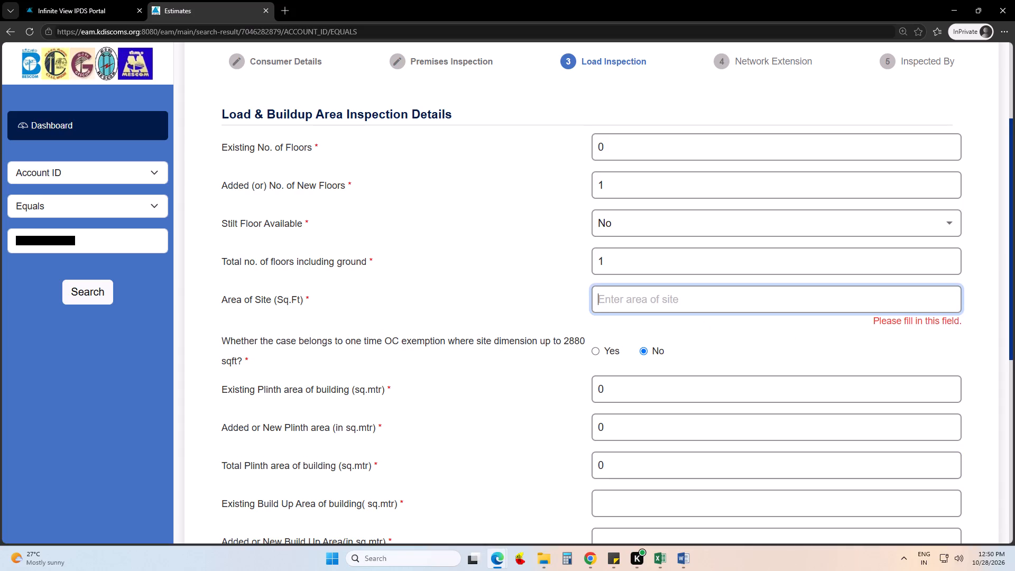
text(940)
key(Tab)
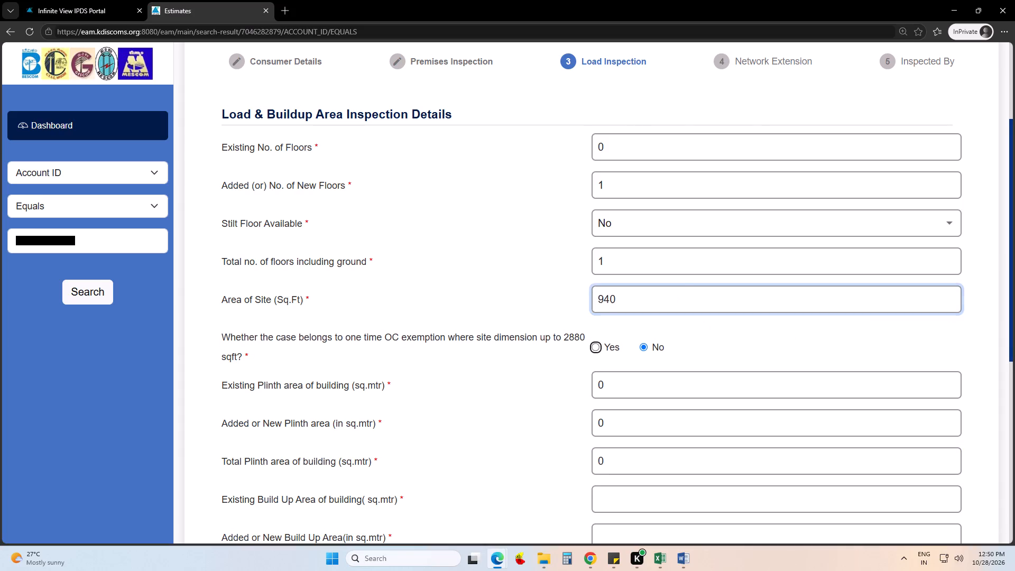
Enter an existing build-up area of 87 sq m and an added build-up area of 0.
key(Tab)
key(Tab)
key(Tab)
key(Tab)
key(Tab)
text(87)
key(Tab)
key(0)
key(Tab)
Set the building height to 3 m and advance to the Network Extension stage.
key(Tab)
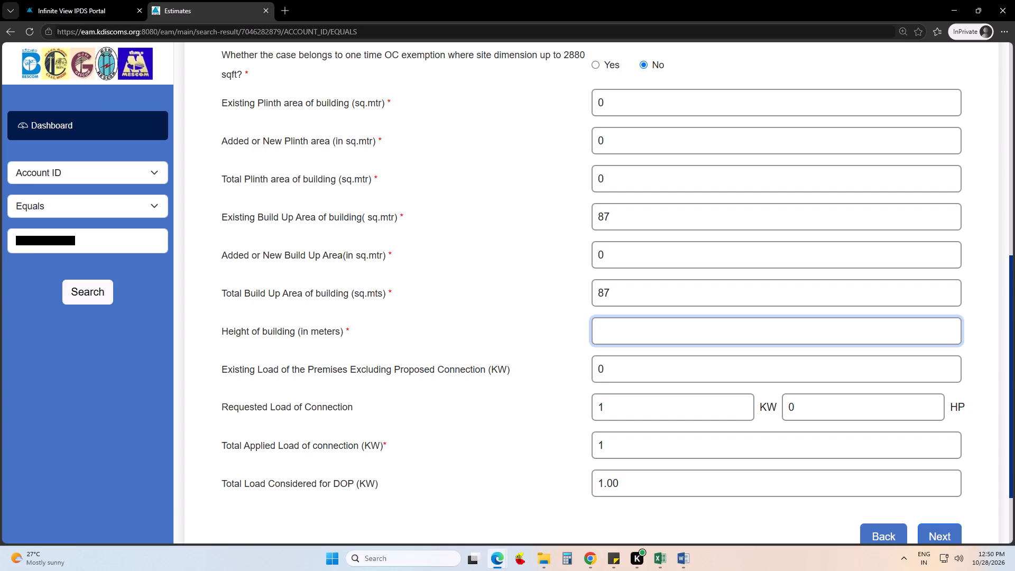
key(3)
key(Tab)
key(Tab)
key(Tab)
key(Tab)
key(Tab)
key(Tab)
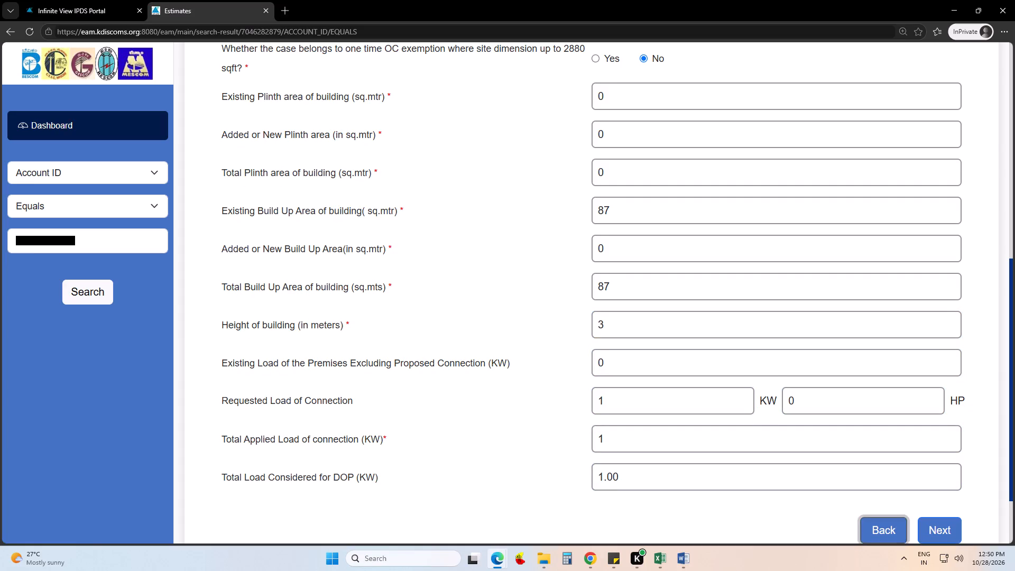
key(Tab)
key(Return)
Set line extension required to No and connection extended from to LT POLE.
key(Tab)
key(Tab)
key(Tab)
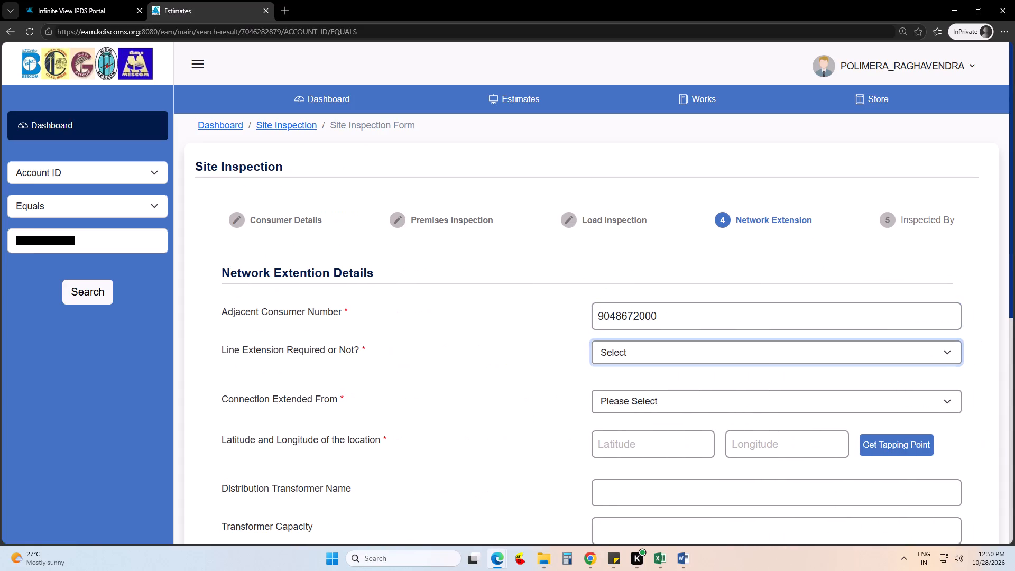
key(Down)
key(Tab)
key(Down)
key(Tab)
key(Tab)
key(Tab)
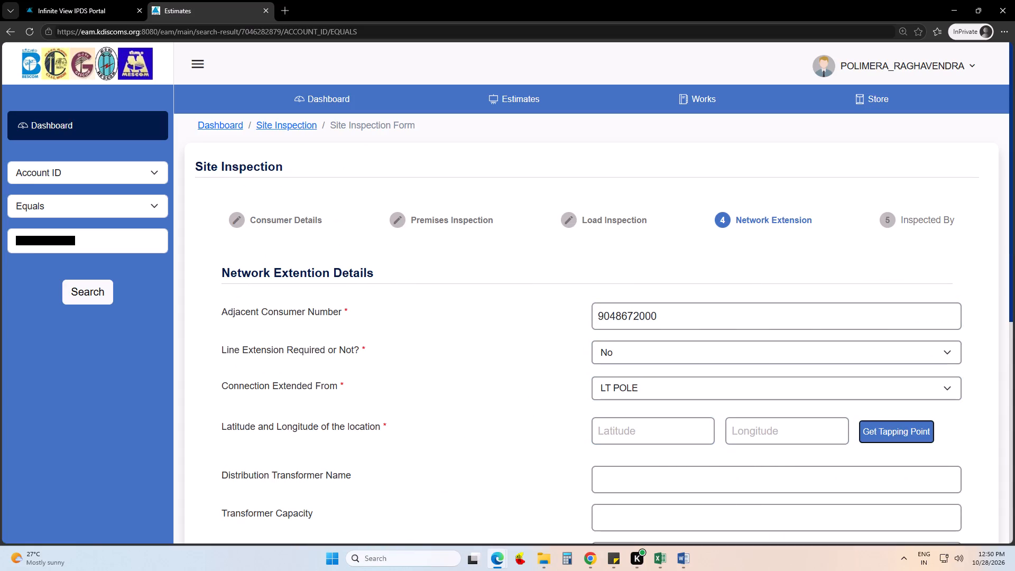
Open the tapping point map and examine the transformer and feeder details of the highlighted poles within the 50-metre circle.
key(Return)
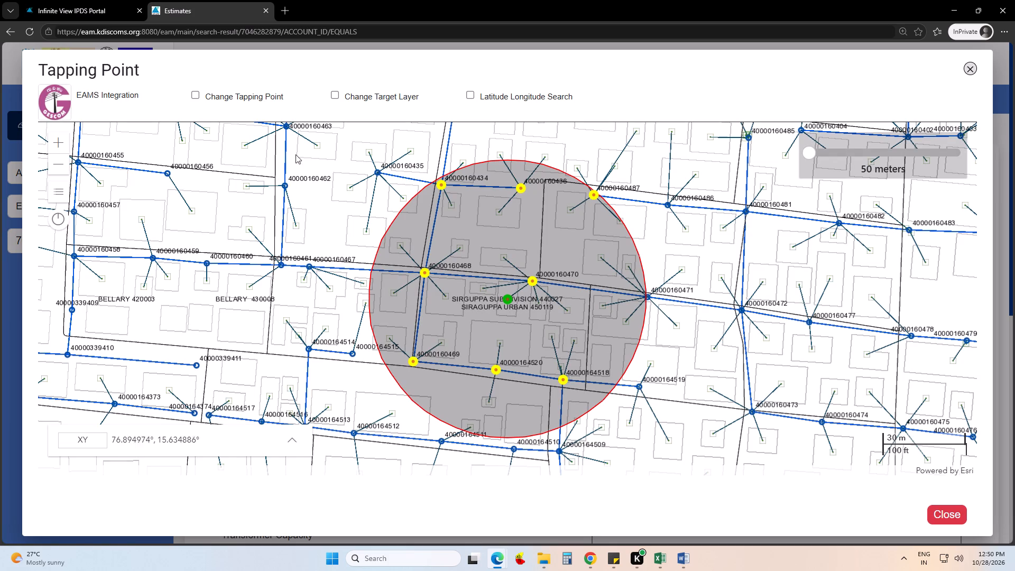
click(532, 281)
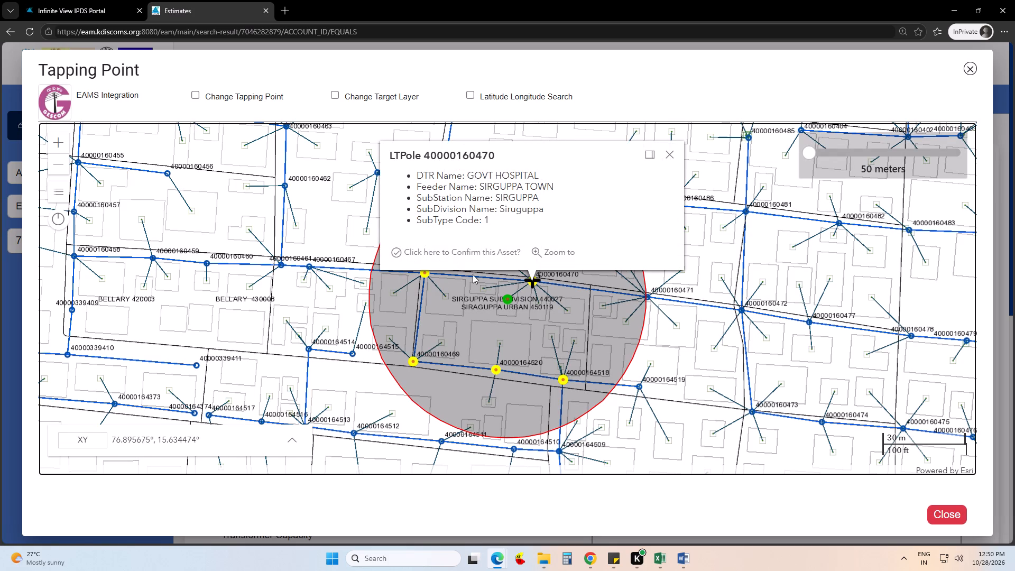
click(425, 272)
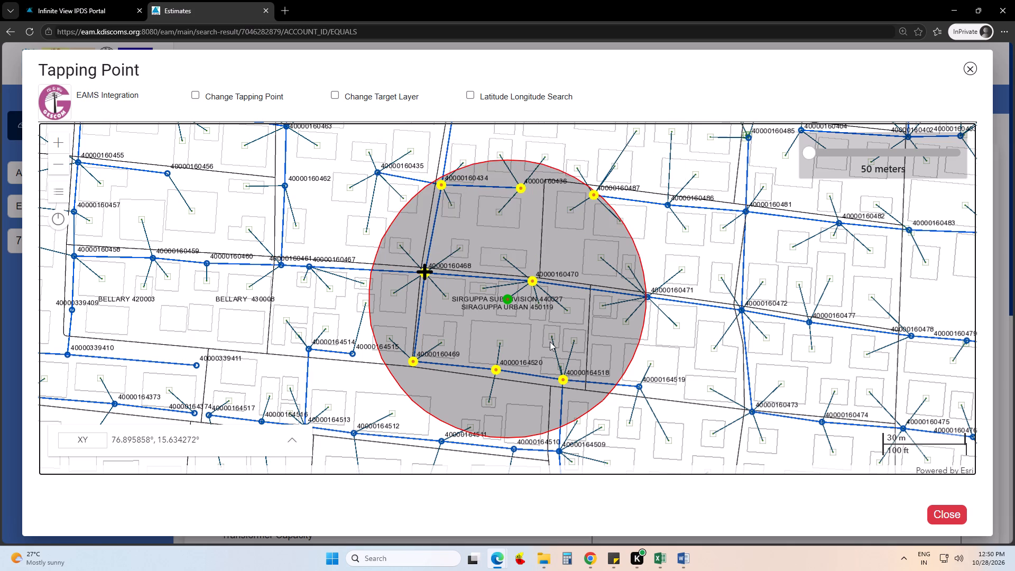
click(496, 371)
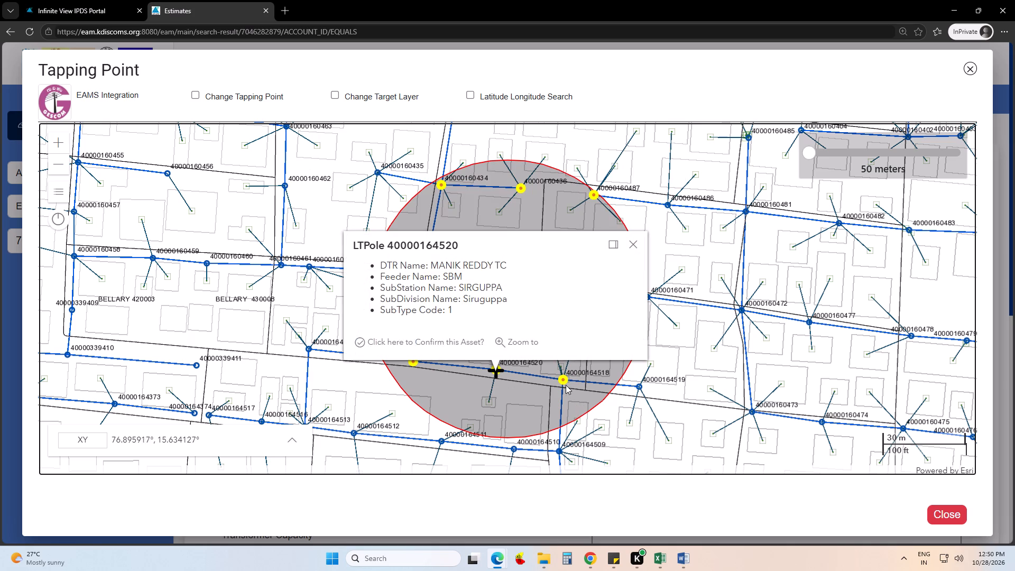
click(564, 381)
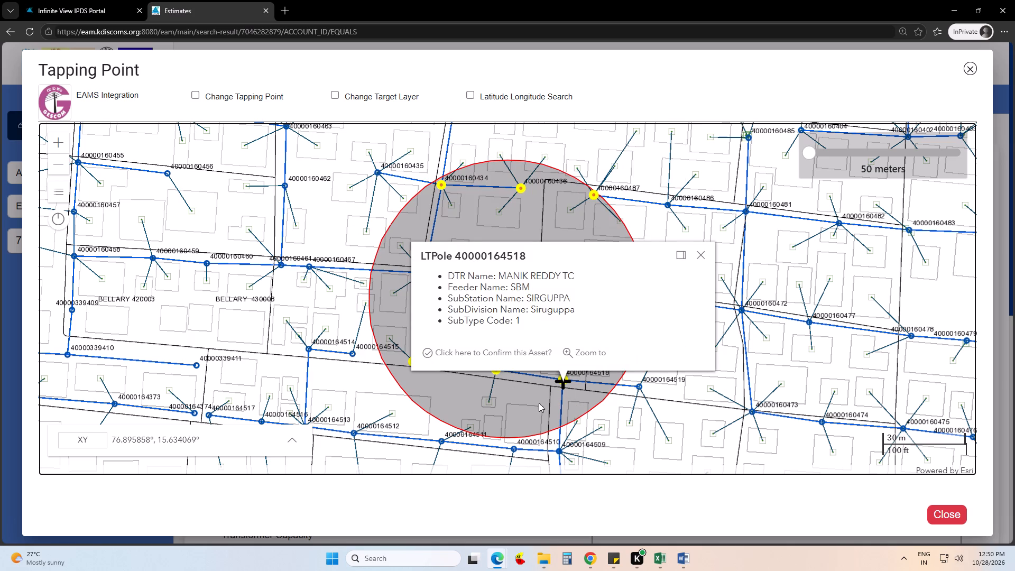
click(520, 189)
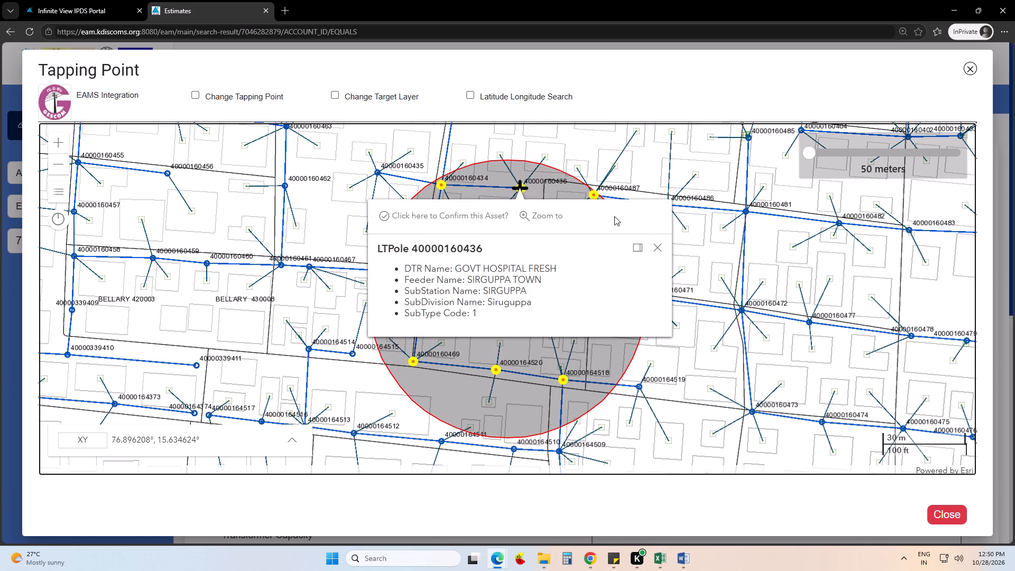
click(594, 195)
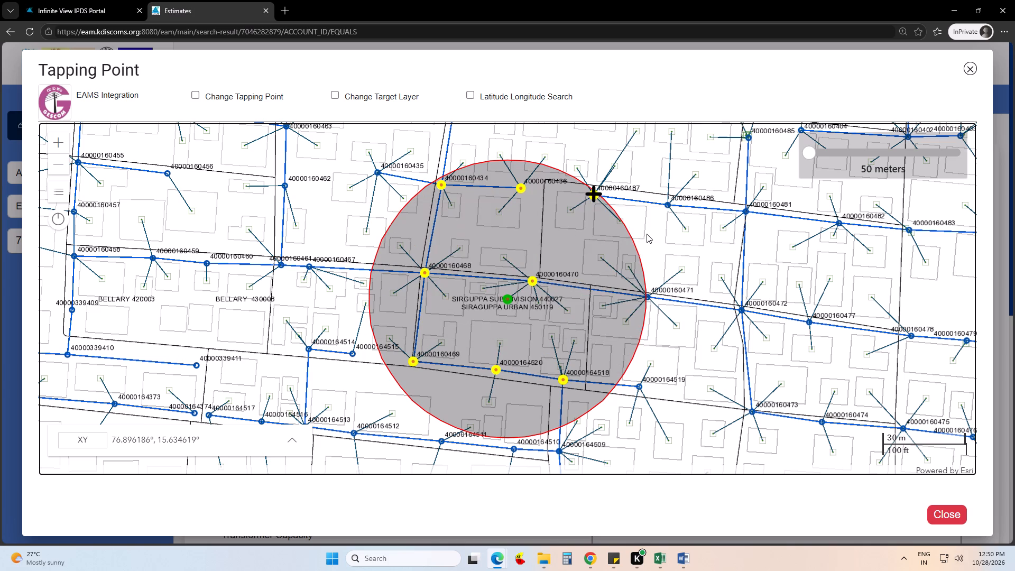
click(413, 361)
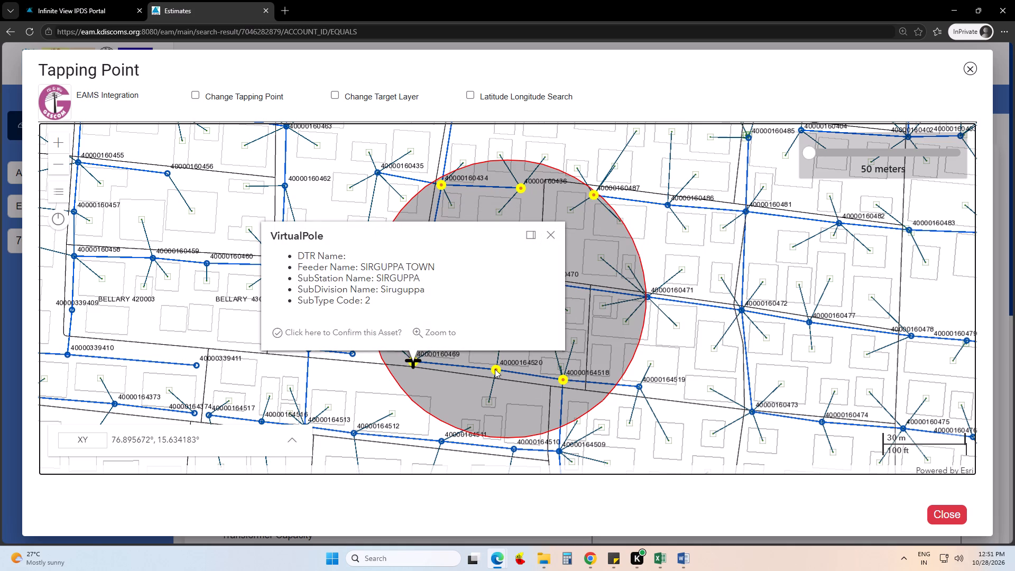
click(495, 369)
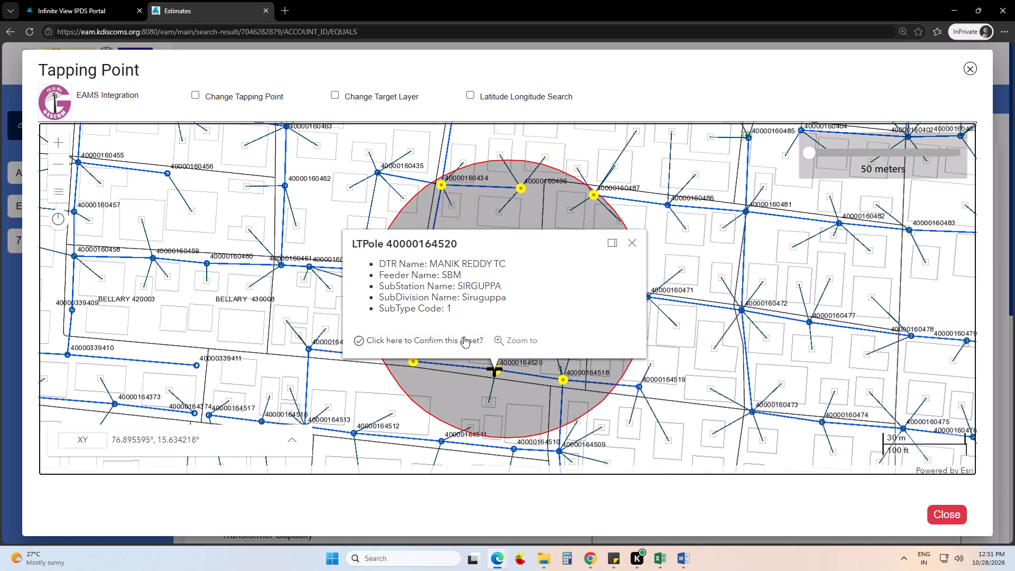
click(564, 380)
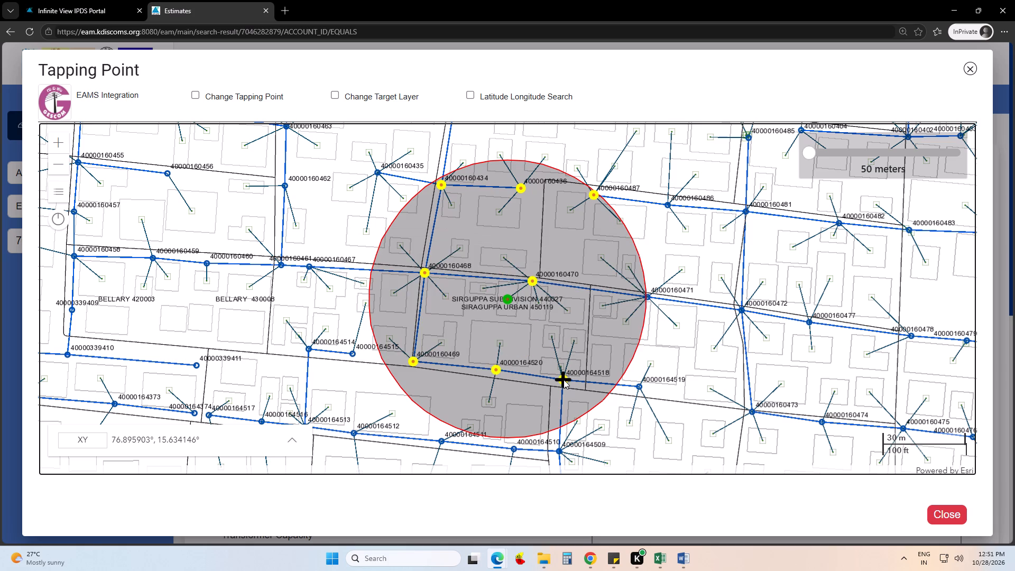
click(521, 352)
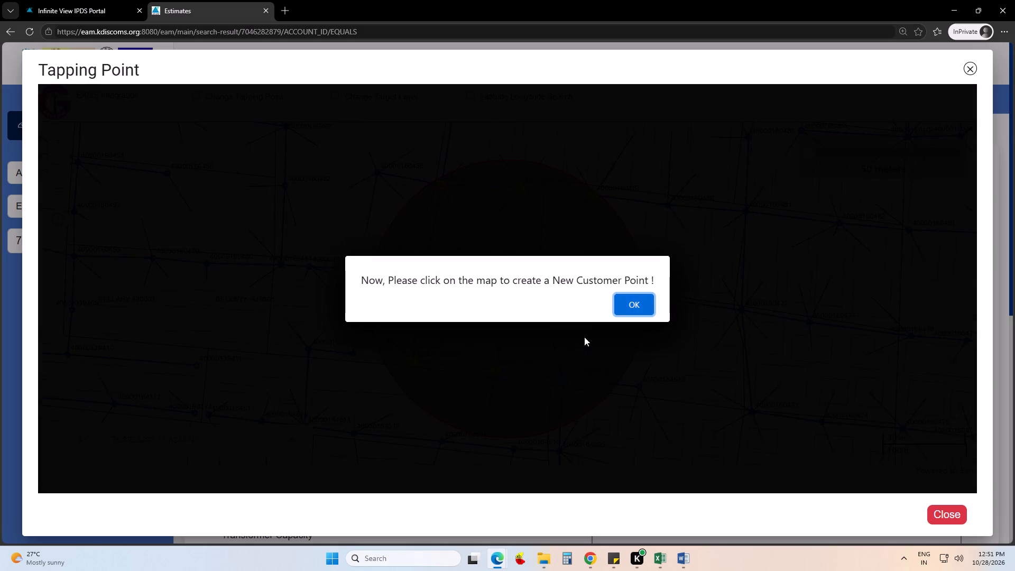
click(625, 305)
triple_click(625, 305)
triple_click(625, 305)
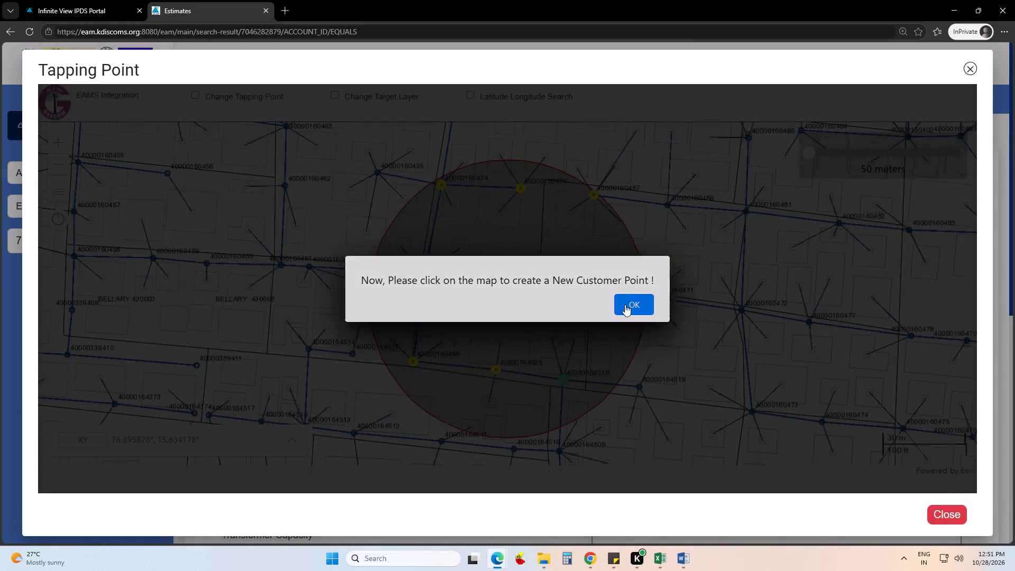
click(625, 304)
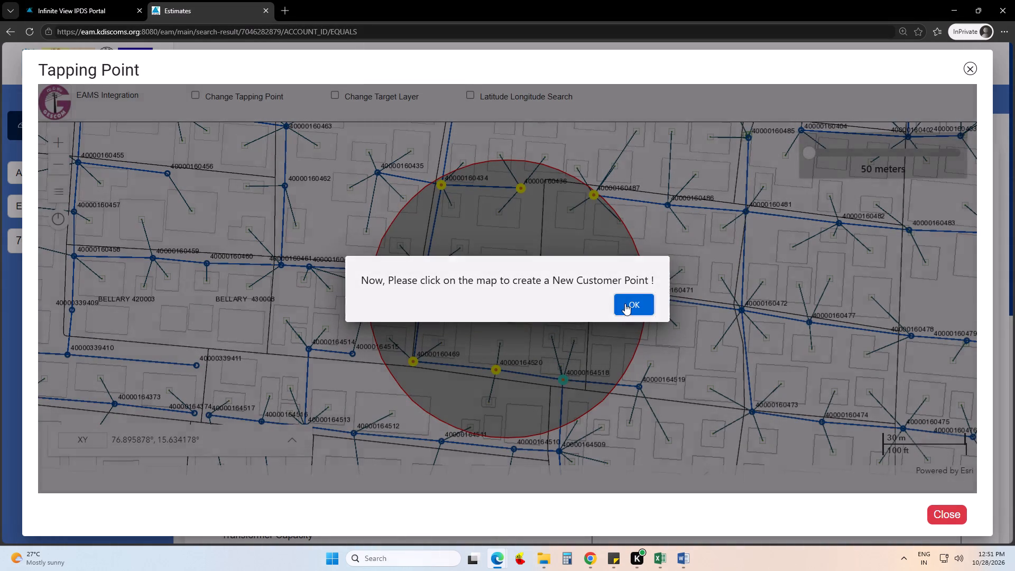
click(625, 303)
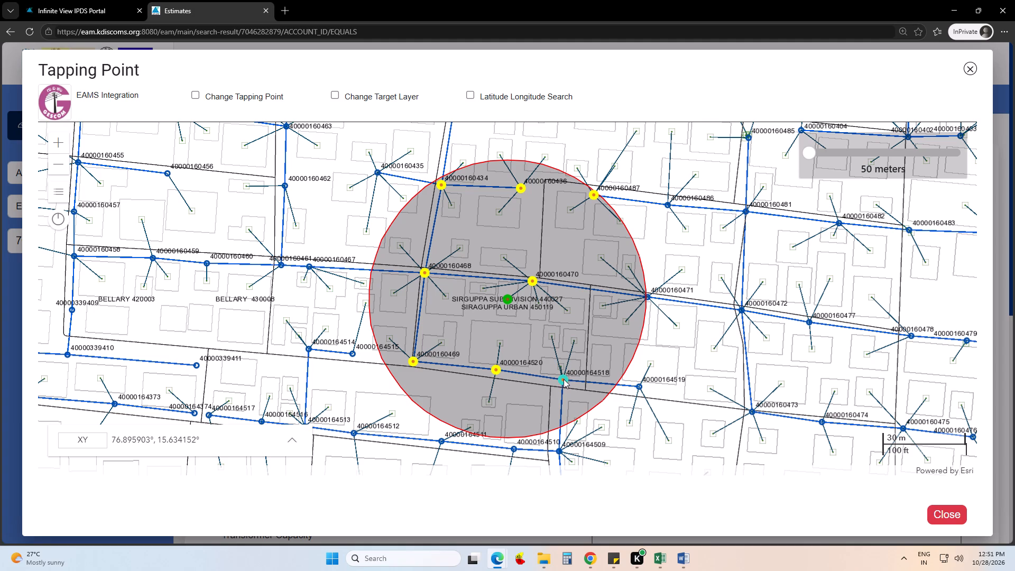
click(564, 379)
click(533, 349)
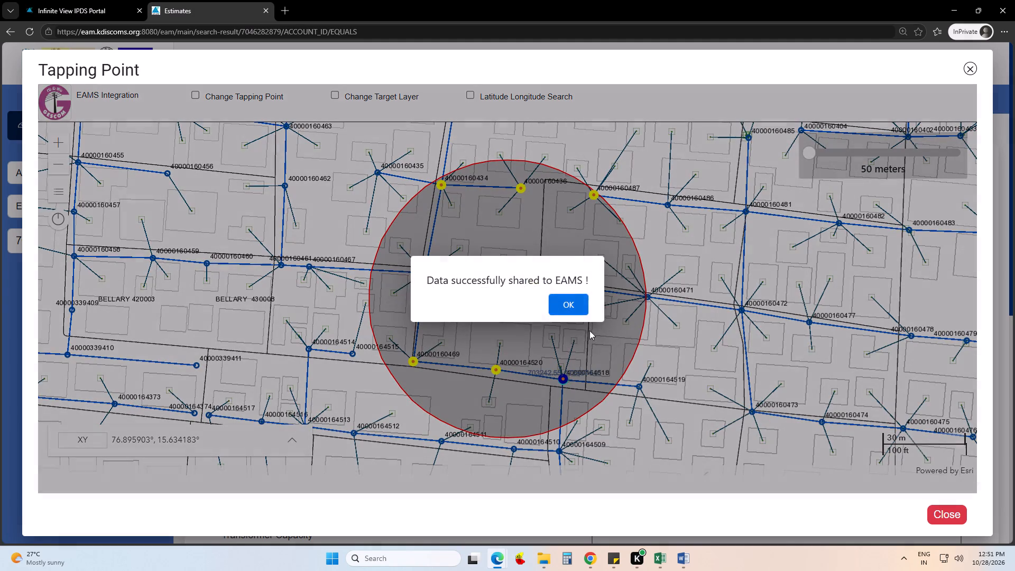
Acknowledge sharing the tapping point data to EAMS and close the Tapping Point Details.
click(580, 305)
click(975, 61)
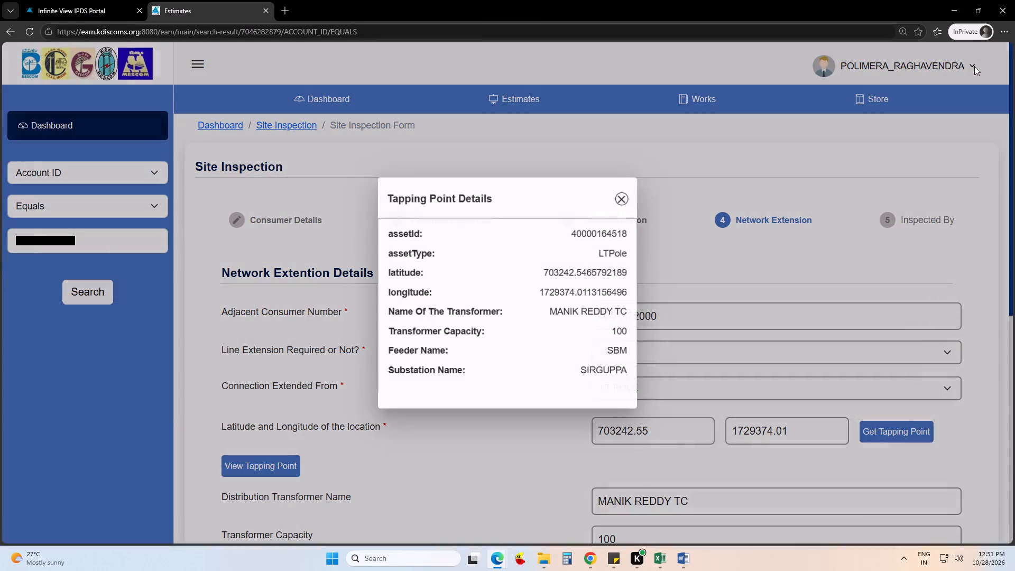
click(626, 195)
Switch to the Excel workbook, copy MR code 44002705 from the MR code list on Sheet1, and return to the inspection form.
scroll(676, 412, down, 7)
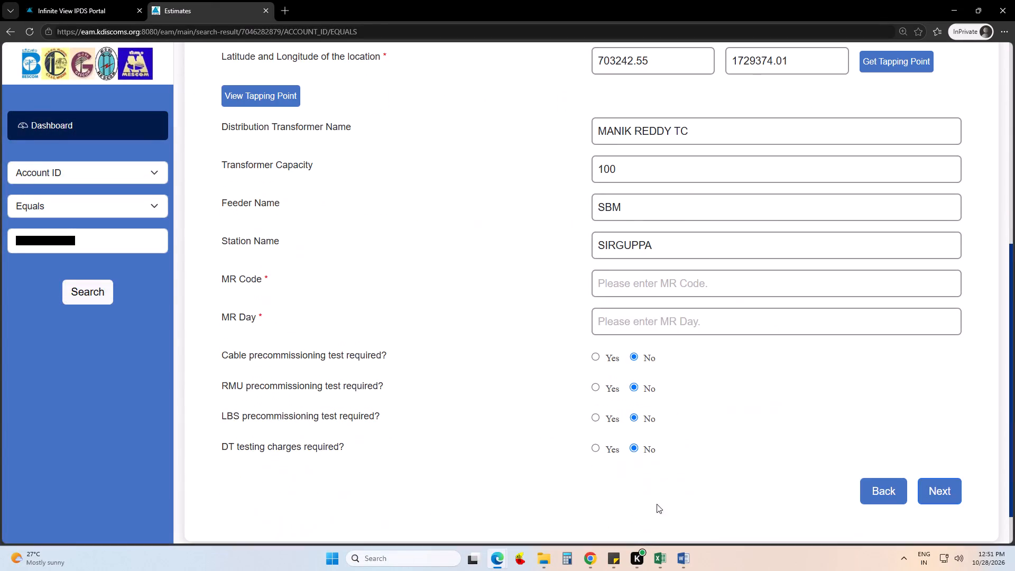
click(656, 550)
click(635, 511)
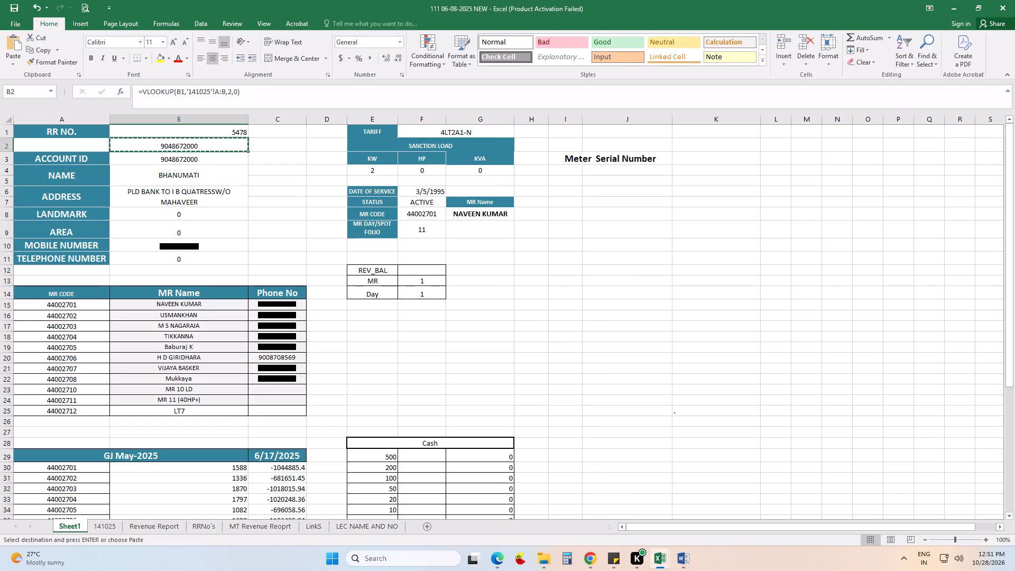
click(431, 220)
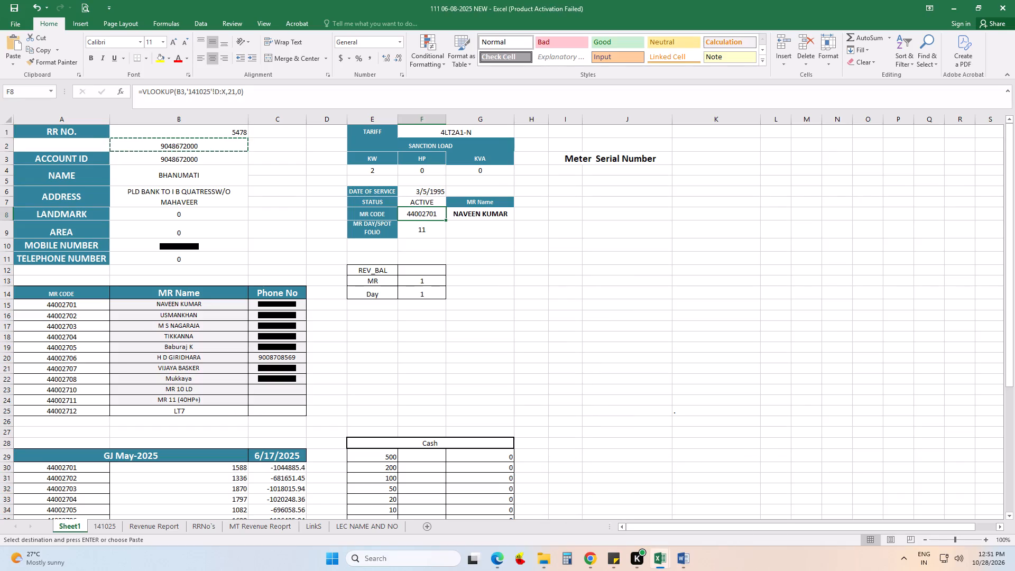
click(181, 135)
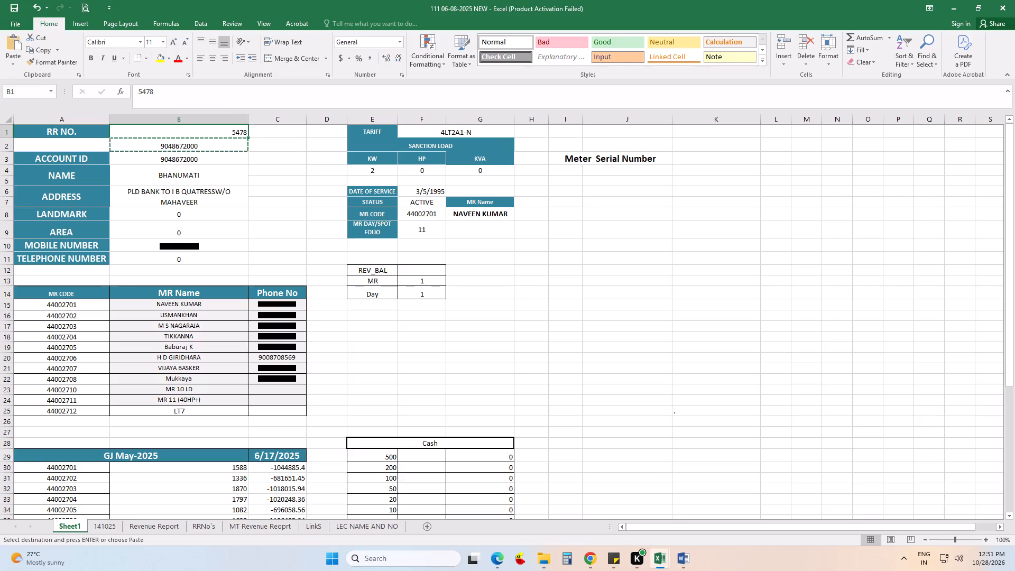
click(73, 351)
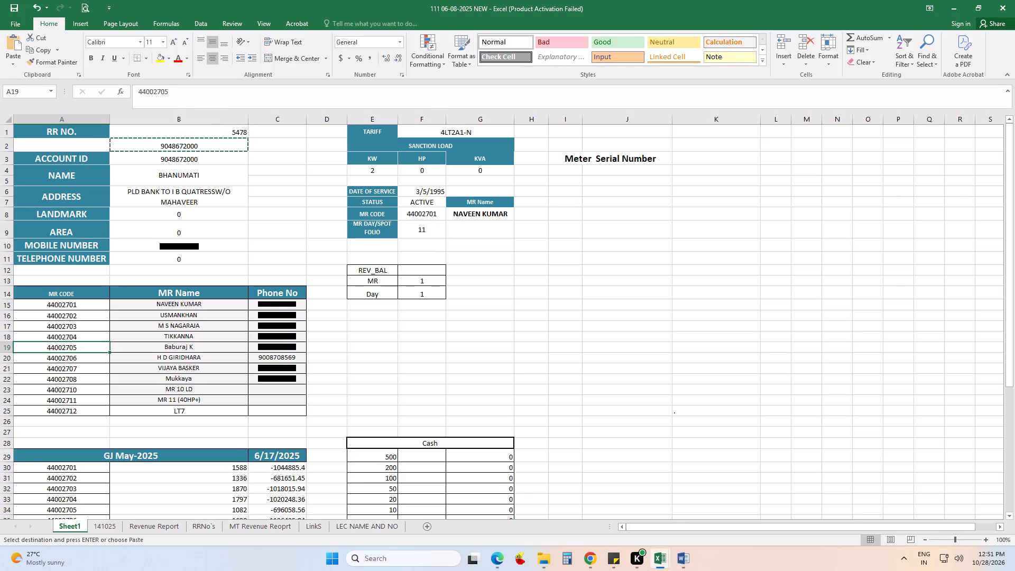
key(ctrl+c)
key(alt+Tab)
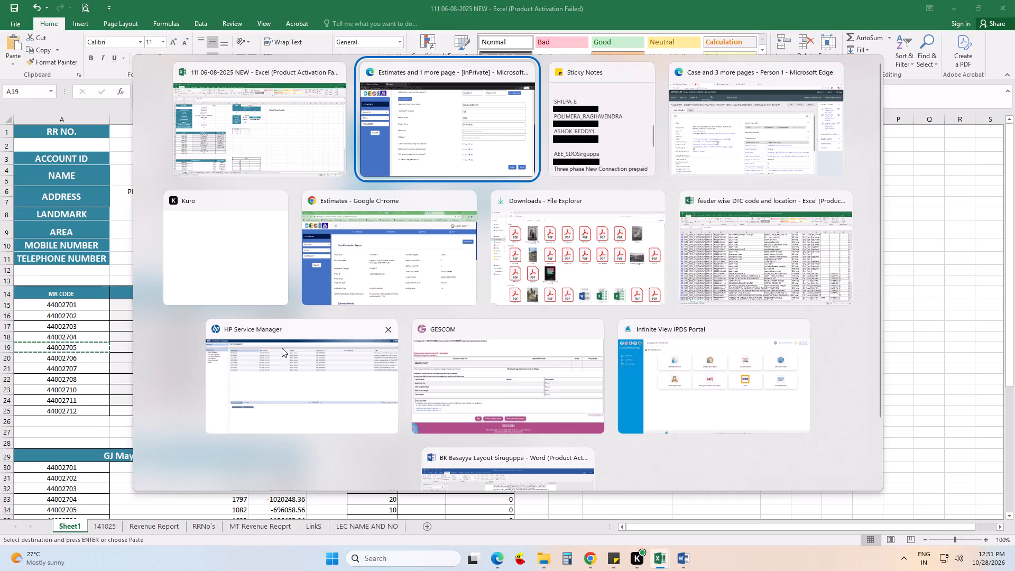
ctrl+click(598, 271)
key(ctrl+v)
click(663, 318)
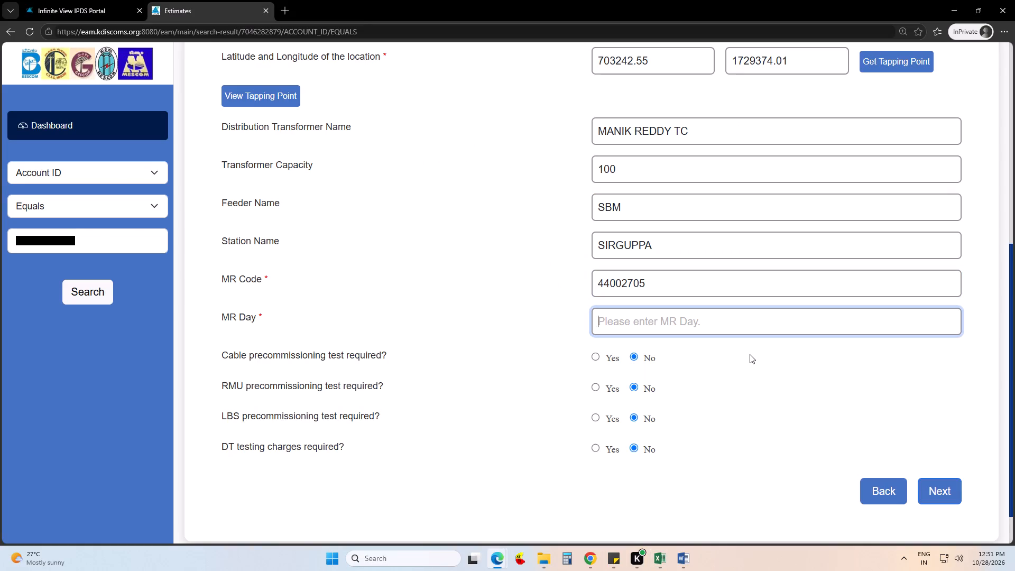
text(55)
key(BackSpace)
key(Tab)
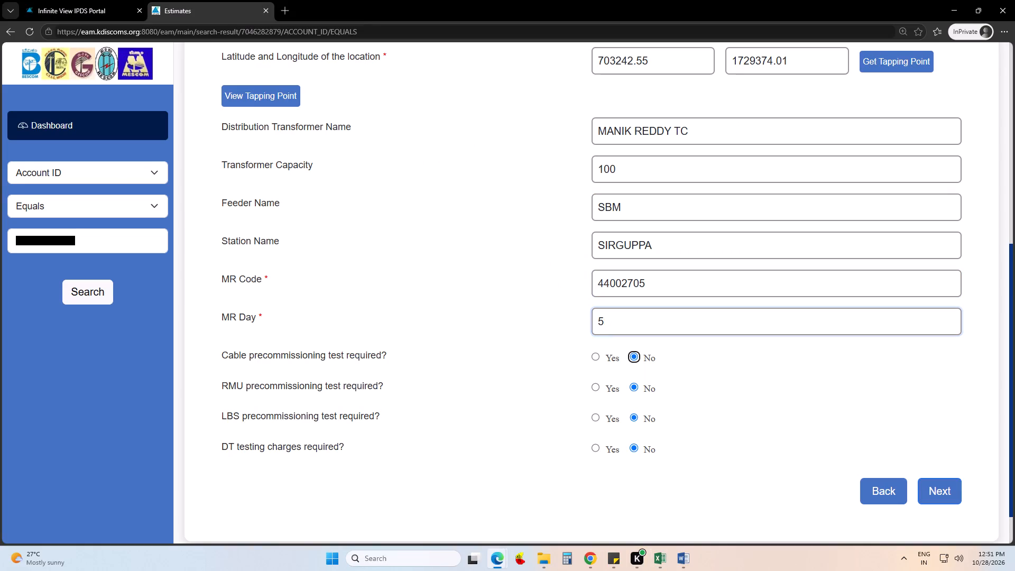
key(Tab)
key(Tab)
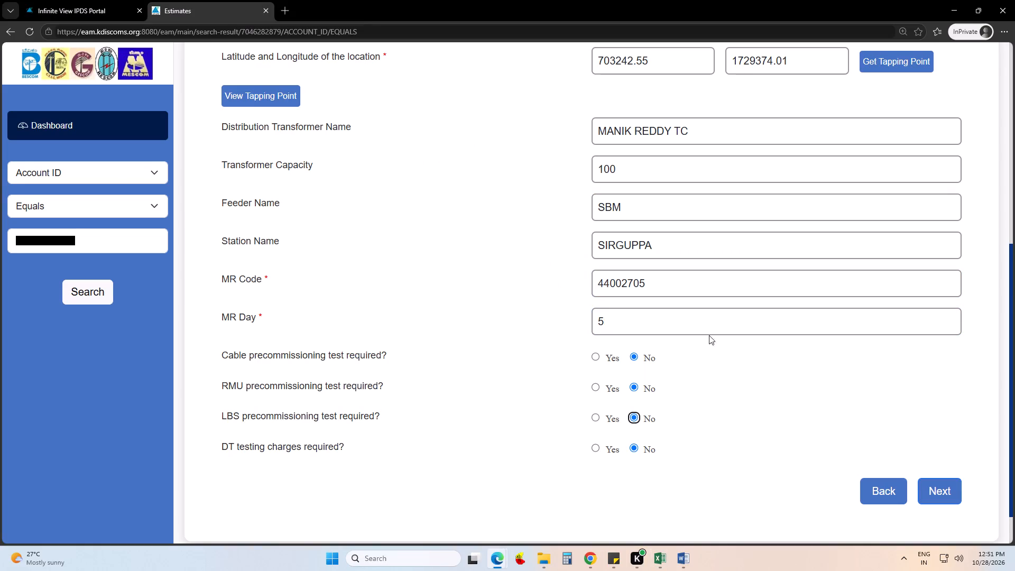
click(699, 331)
key(BackSpace)
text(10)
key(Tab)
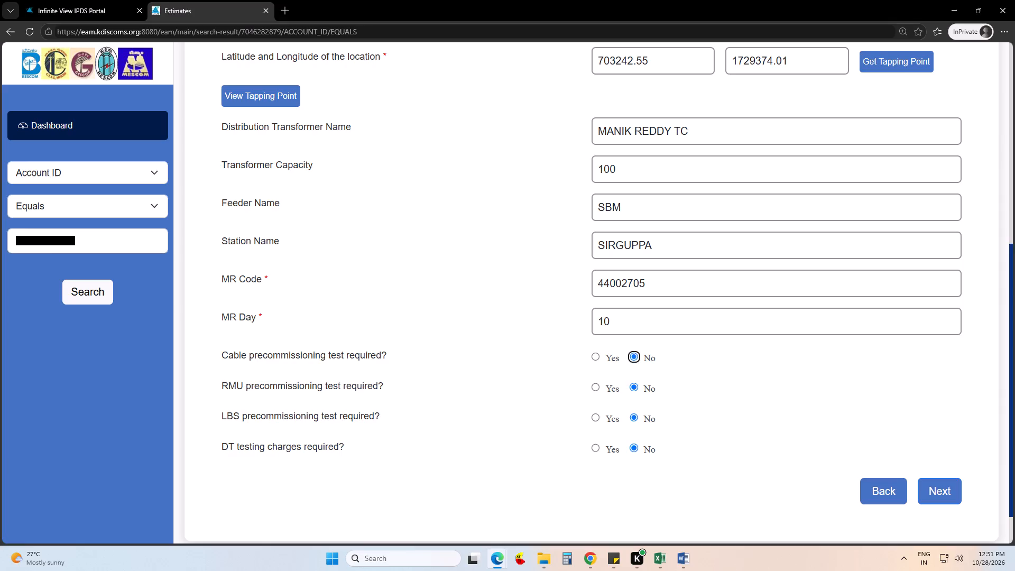
Keep the precommissioning test and DT testing options at No and proceed to the Inspected By section.
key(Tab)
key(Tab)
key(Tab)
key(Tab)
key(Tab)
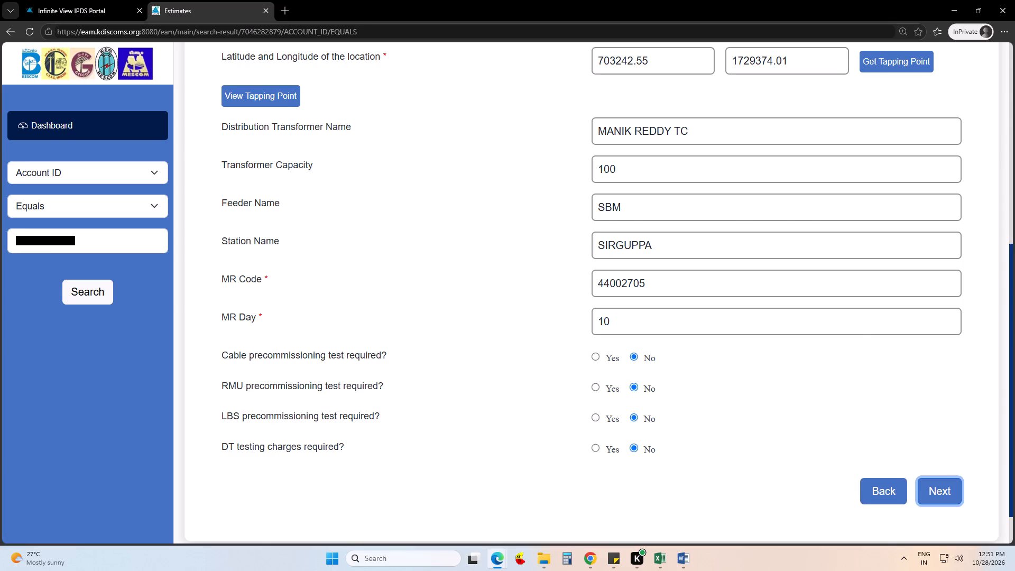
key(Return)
Set the area classification to Electrified area and choose a category for what the premises belongs to.
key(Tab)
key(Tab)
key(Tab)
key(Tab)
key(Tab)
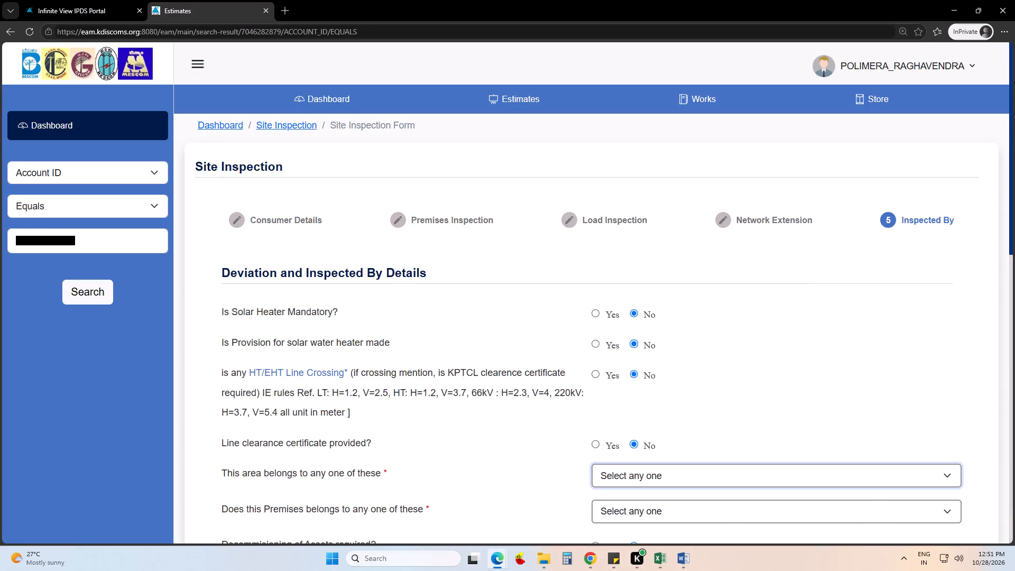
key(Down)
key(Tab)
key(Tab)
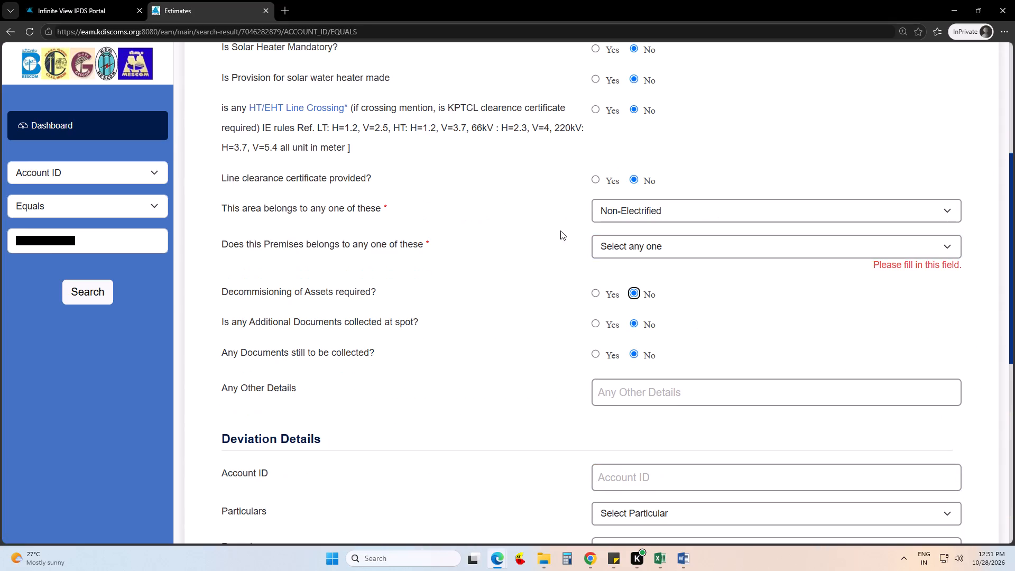
click(603, 207)
click(632, 264)
click(643, 253)
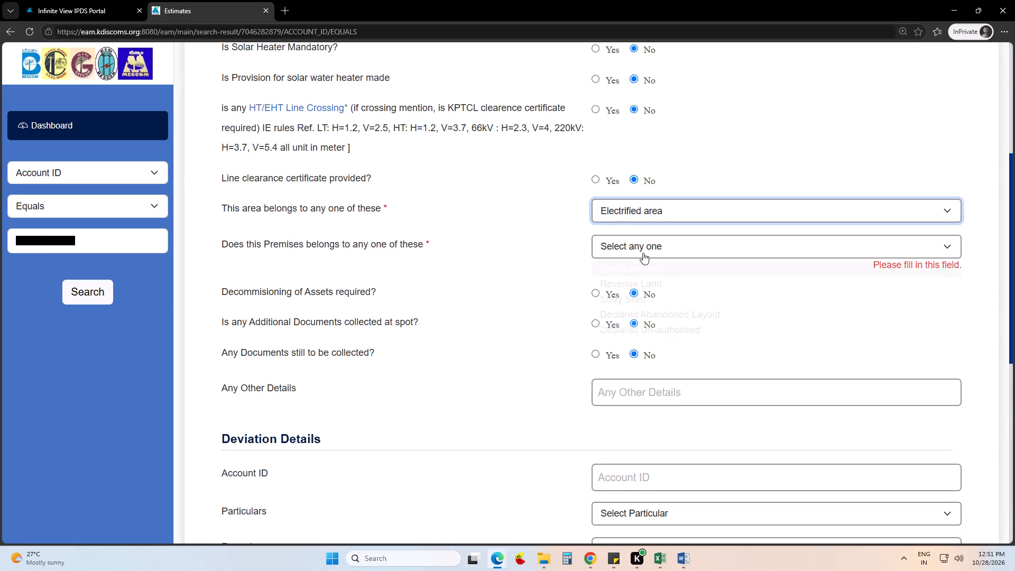
click(652, 297)
click(669, 294)
In the Downloads folder, rename the photo WhatsApp Image 2026-10-23 at 12.48.21 PM as Rajashekar.
scroll(704, 323, down, 7)
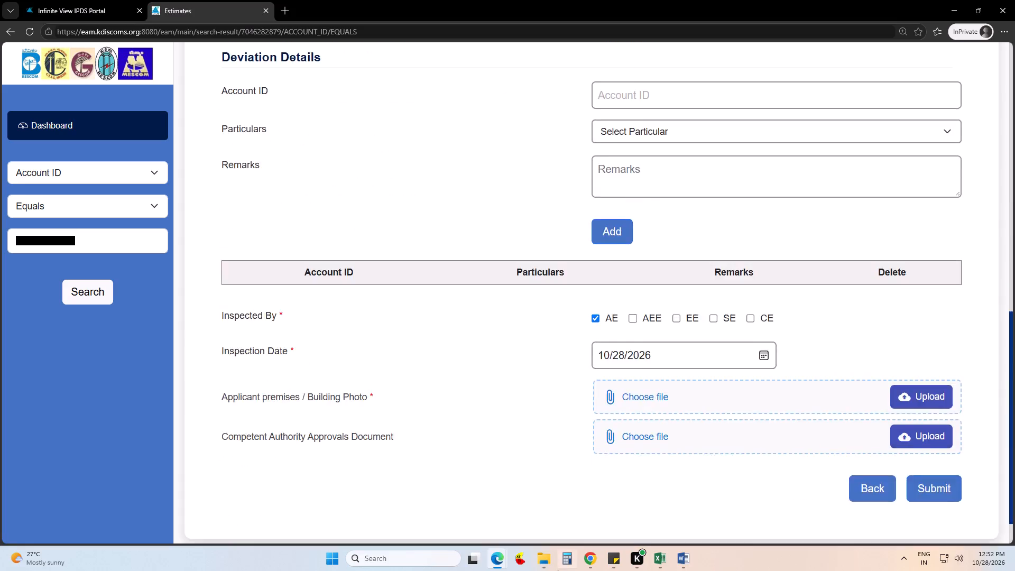
click(542, 554)
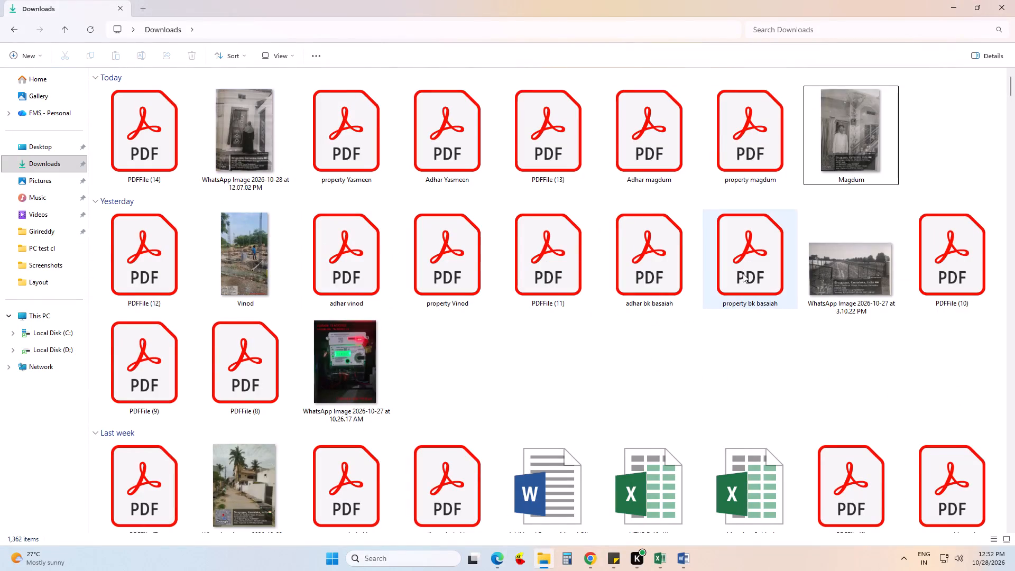
scroll(690, 352, down, 3)
scroll(428, 218, up, 3)
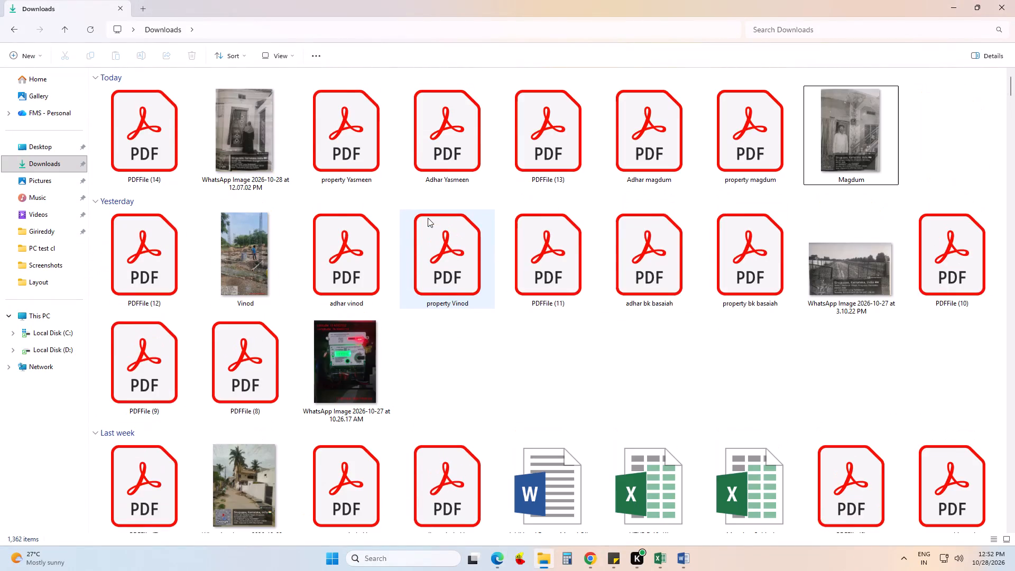
scroll(299, 257, up, 1)
click(235, 461)
right_click(235, 461)
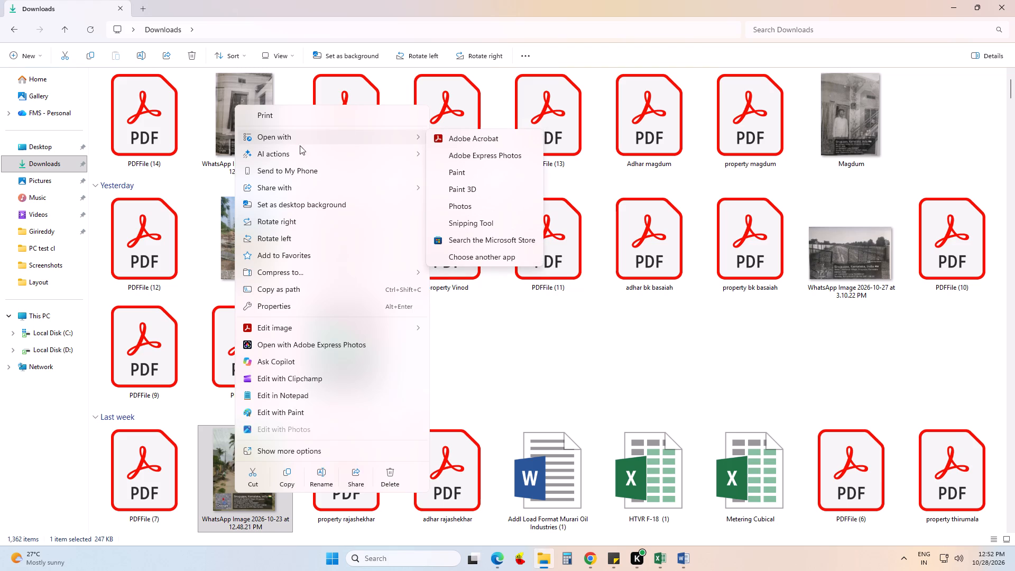
click(329, 480)
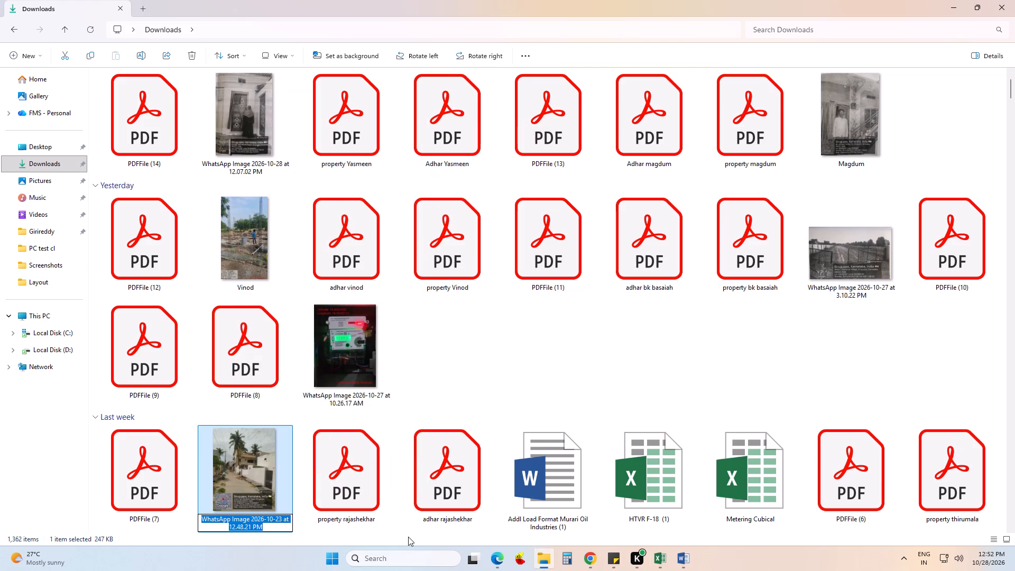
key(BackSpace)
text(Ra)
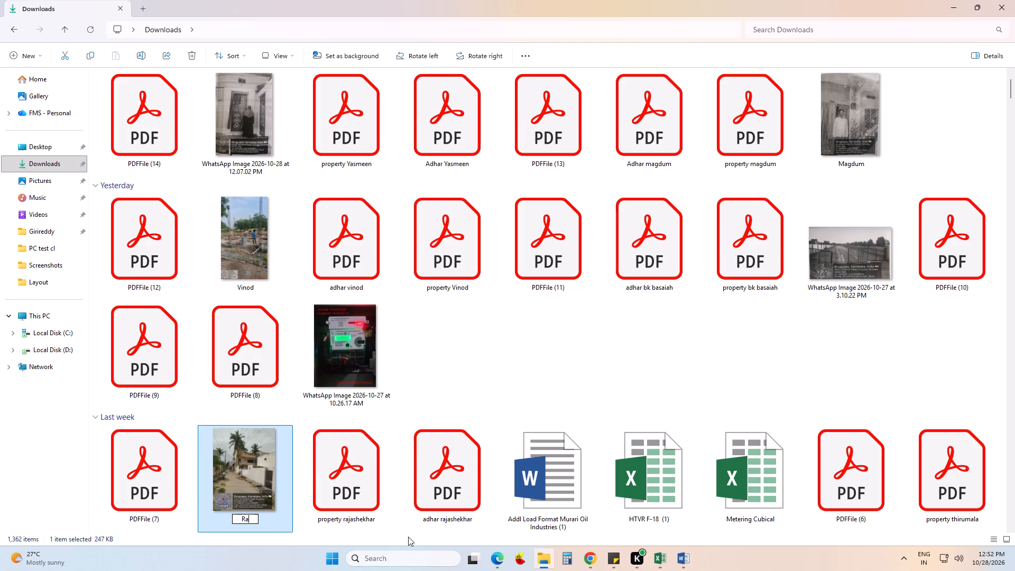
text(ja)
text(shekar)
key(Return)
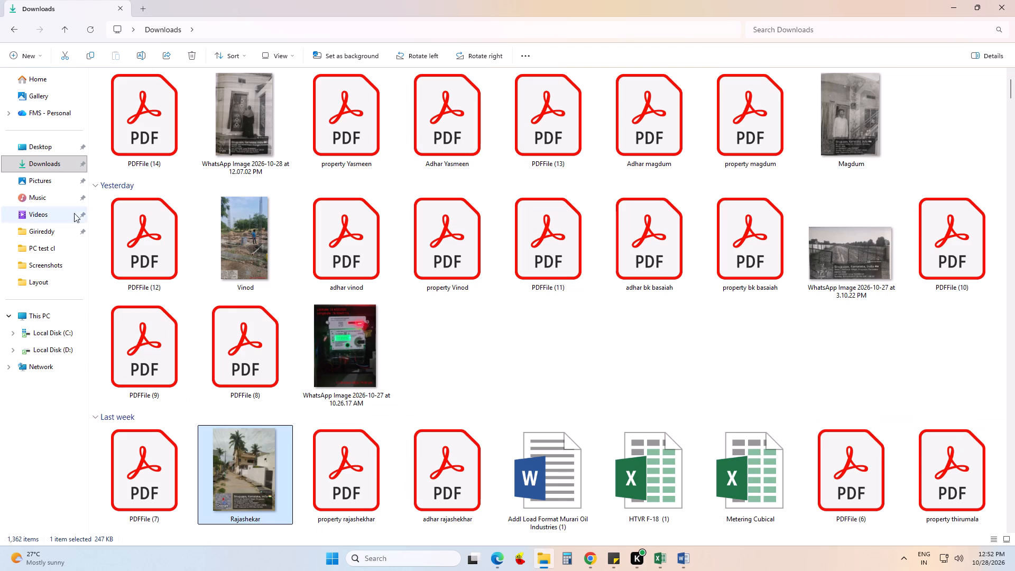
click(447, 382)
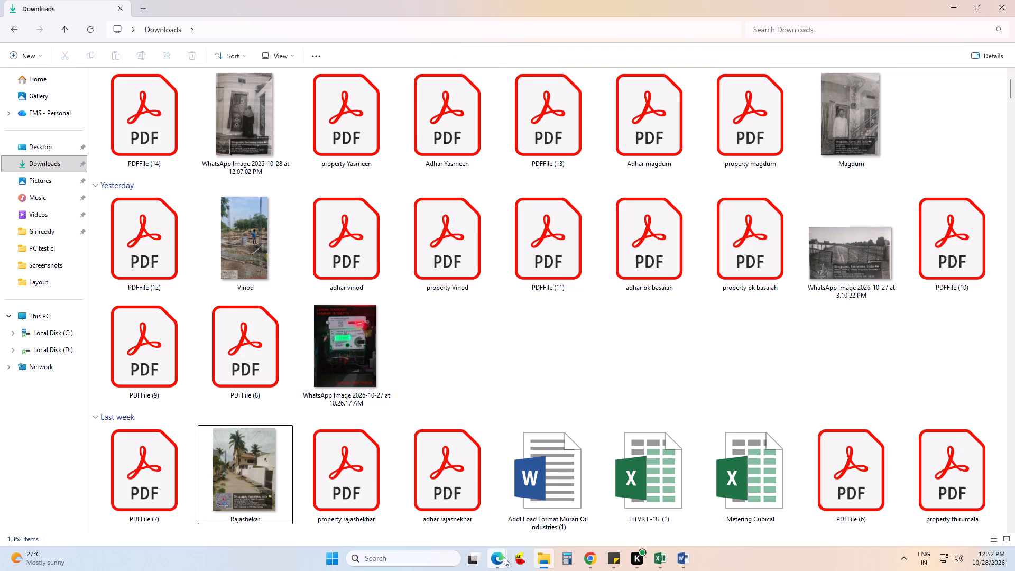
Return to the inspection form in the browser and upload Rajashekar.jpeg as the applicant premises / building photo.
click(522, 532)
click(623, 397)
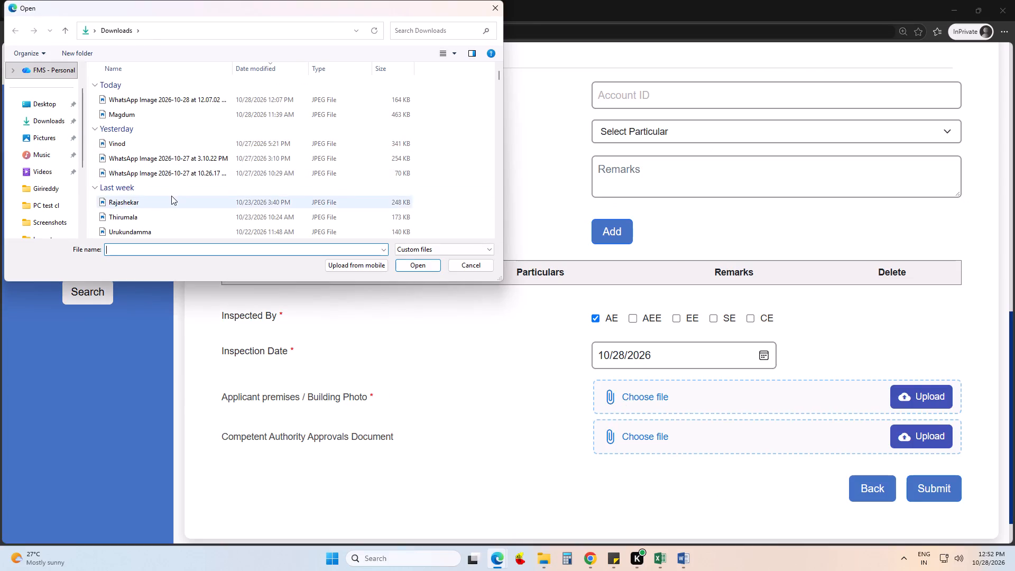
double_click(171, 196)
click(940, 396)
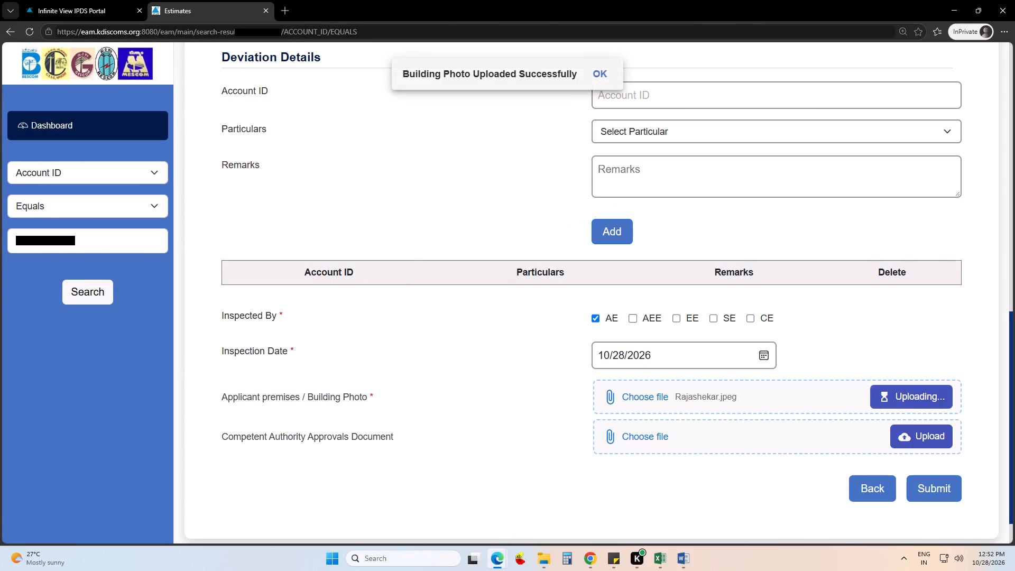
Acknowledge the building photo upload and submit the site inspection form.
click(605, 77)
scroll(874, 406, down, 3)
click(916, 439)
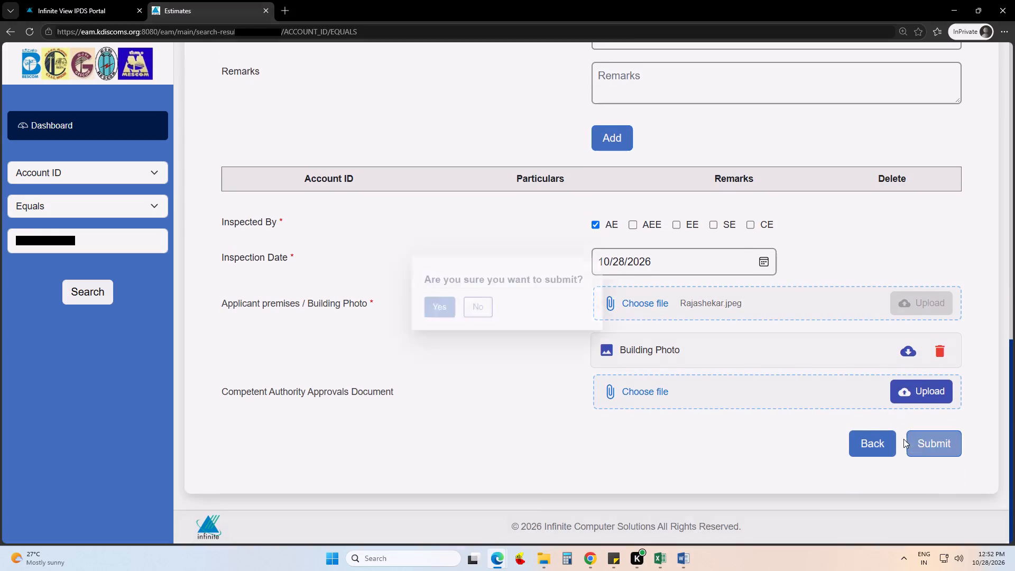
click(433, 314)
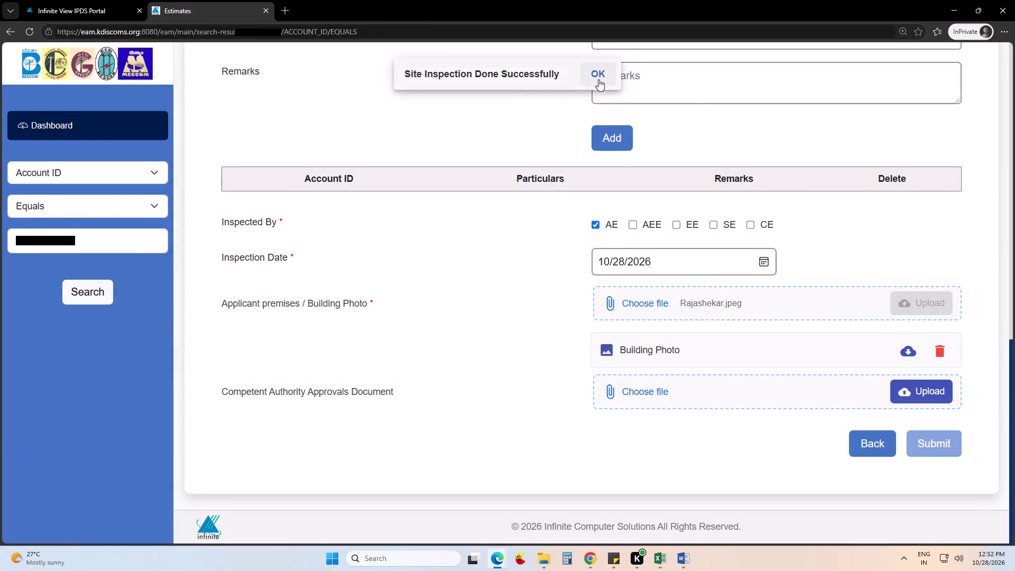
click(598, 79)
Search the same account again, open its pending estimation case and proceed to Estimation Charges Details.
click(65, 287)
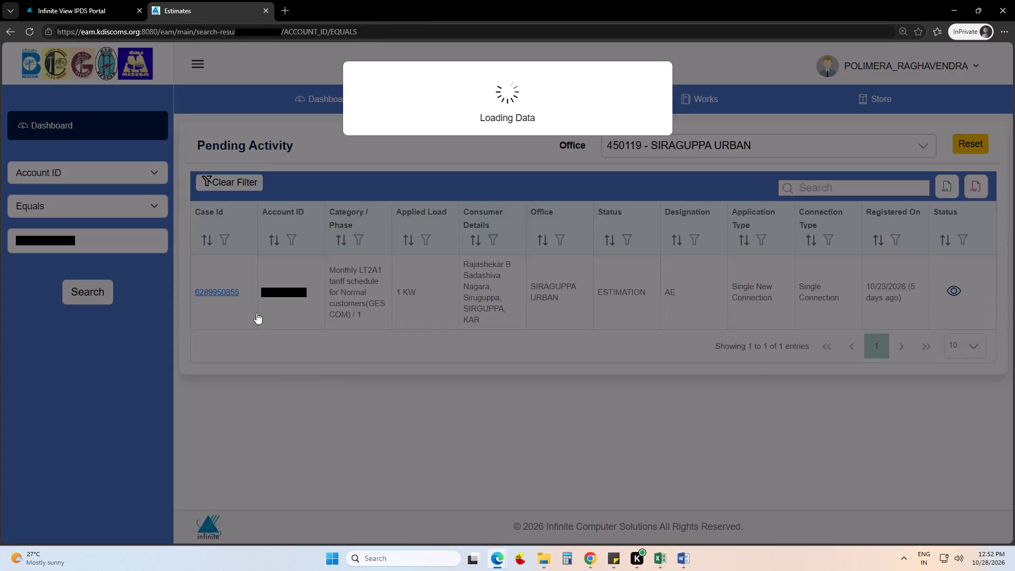
click(279, 296)
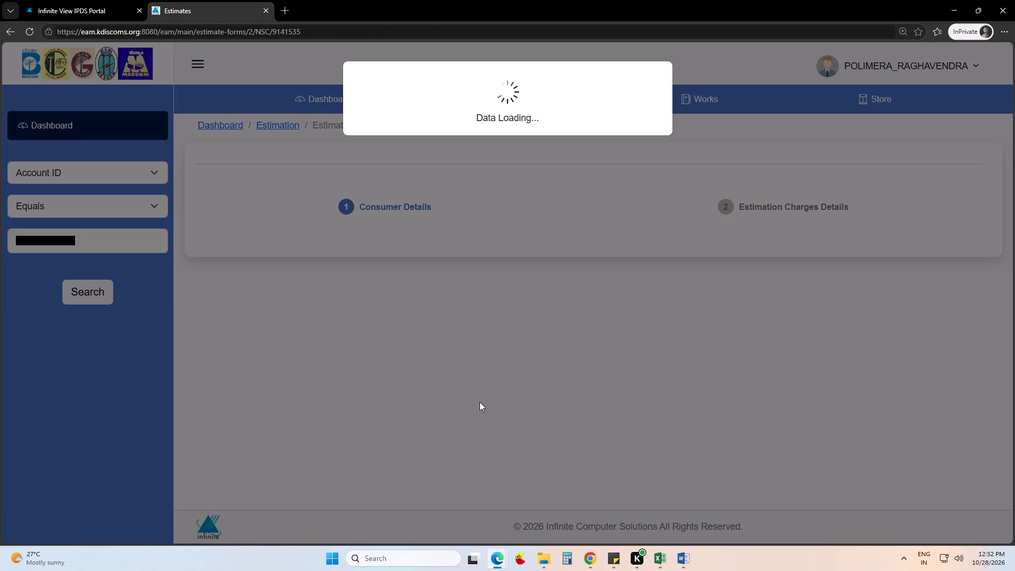
scroll(474, 398, down, 10)
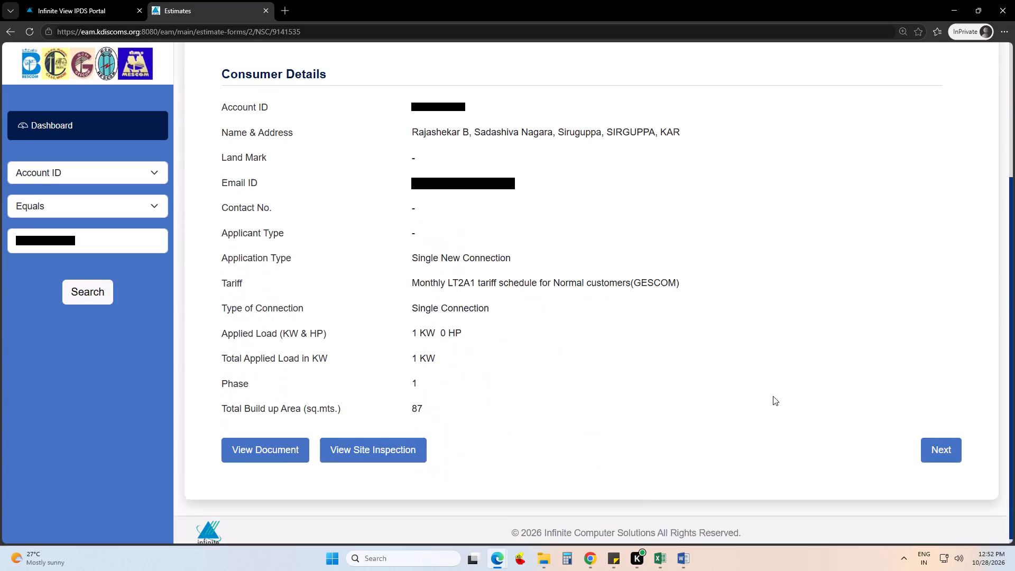
click(934, 432)
Copy "Single phase New Connection smart meter" from the sticky note into the Estimation Work Description.
click(704, 303)
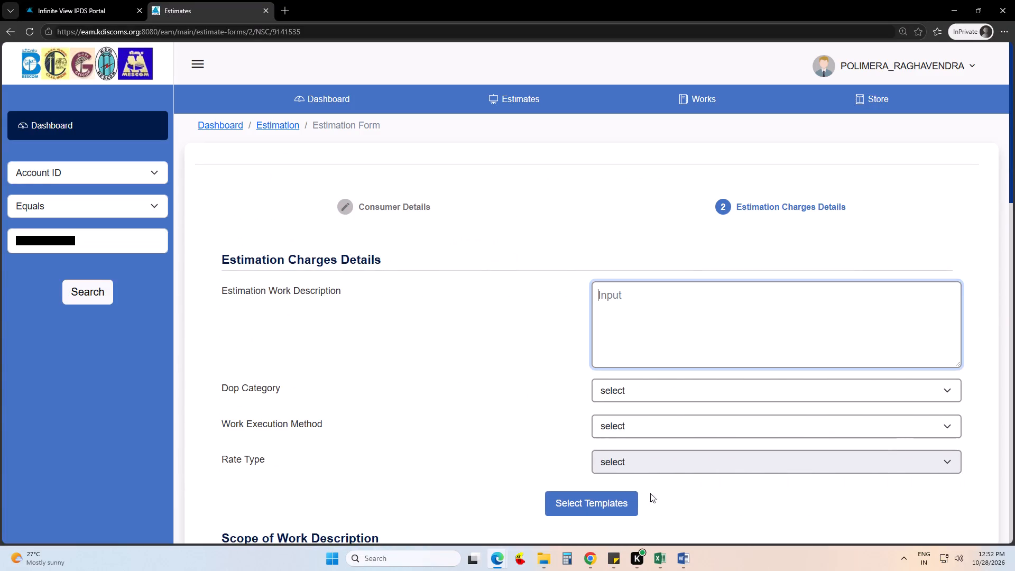
click(616, 567)
scroll(861, 125, up, 2)
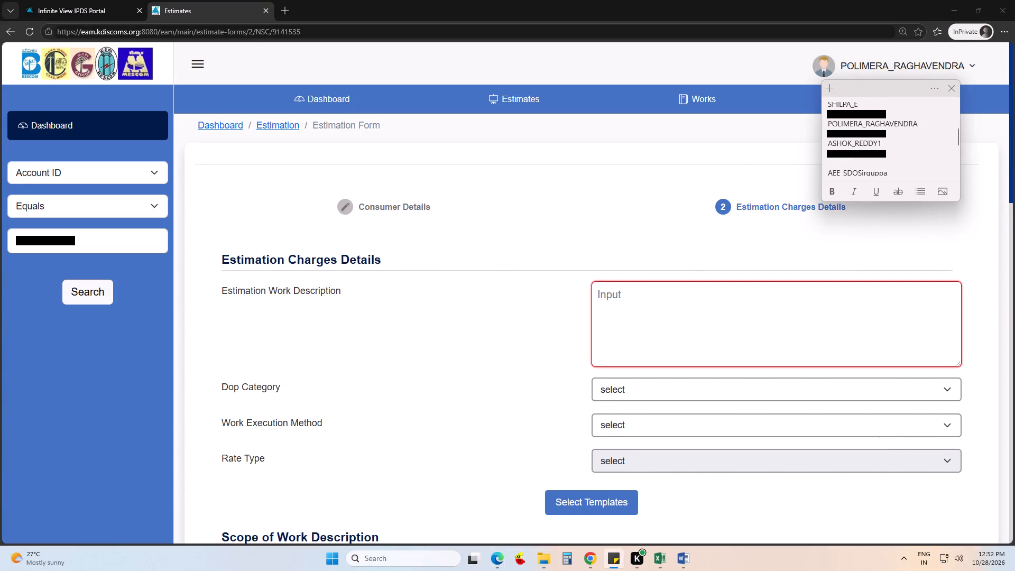
scroll(827, 144, down, 2)
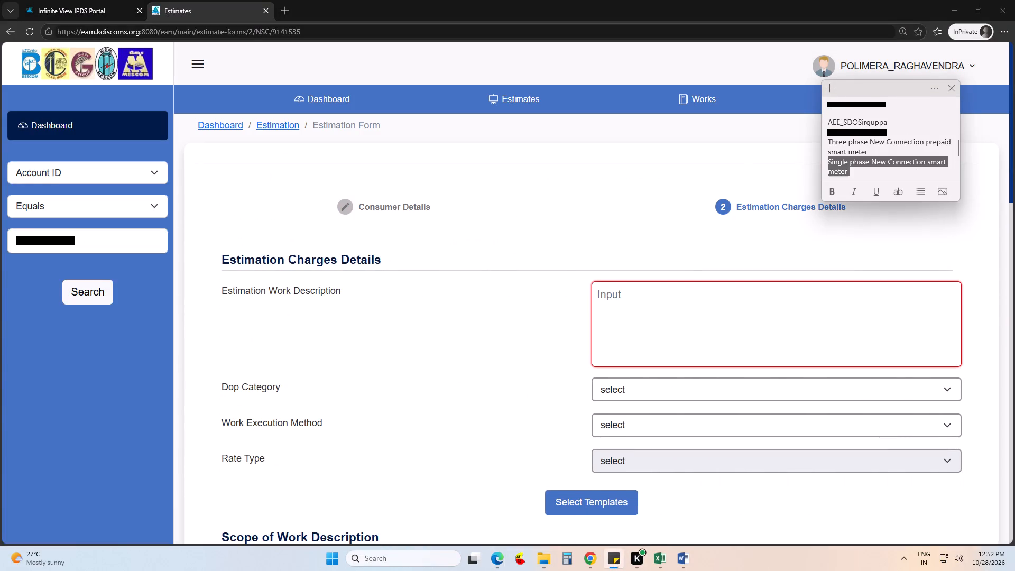
key(ctrl+c)
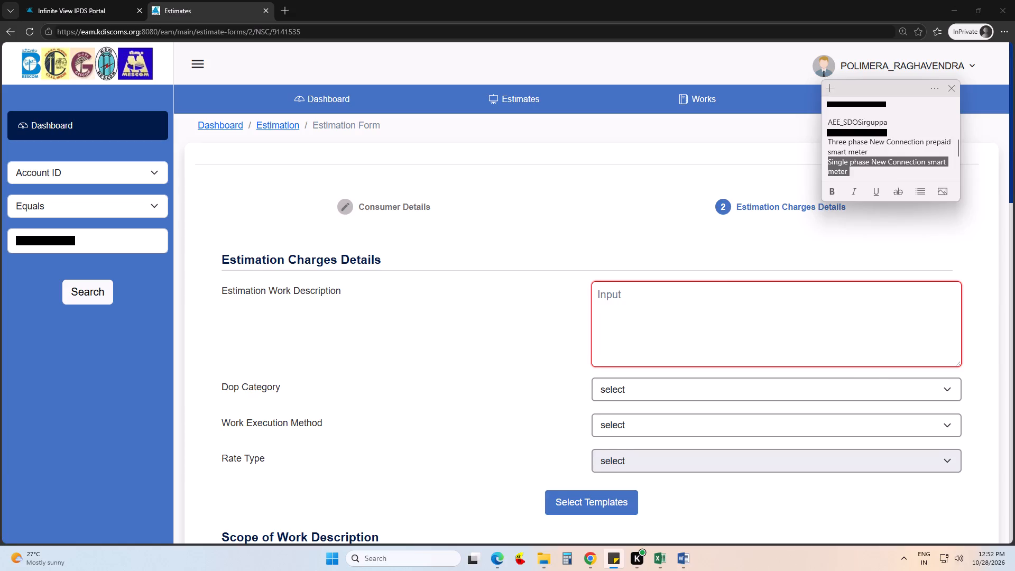
ctrl+click(686, 309)
key(ctrl+v)
click(457, 325)
Set the Dop Category to Service Connection Works and the Work Execution Method to Self Execution.
click(639, 385)
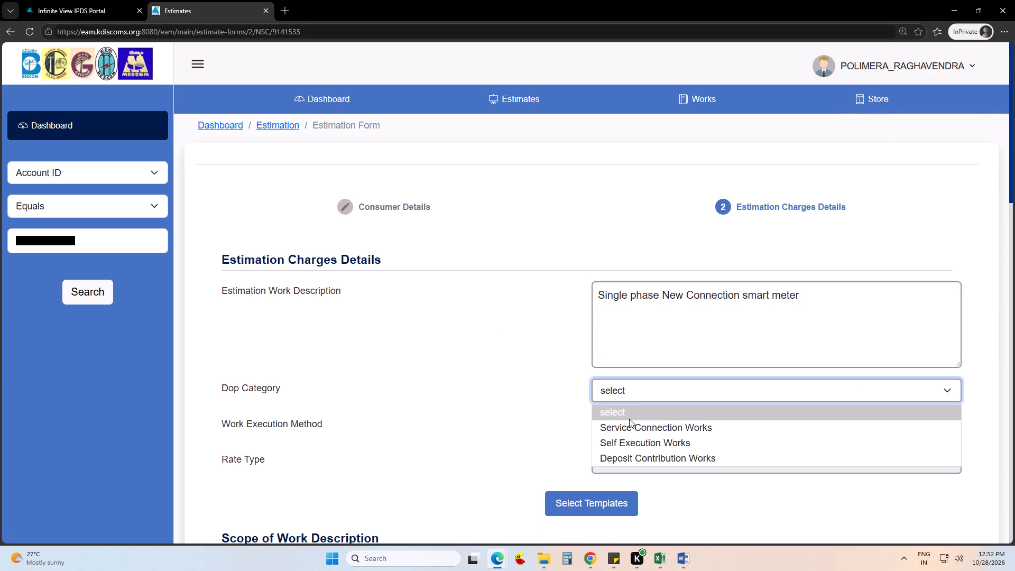
click(629, 420)
double_click(629, 423)
click(657, 472)
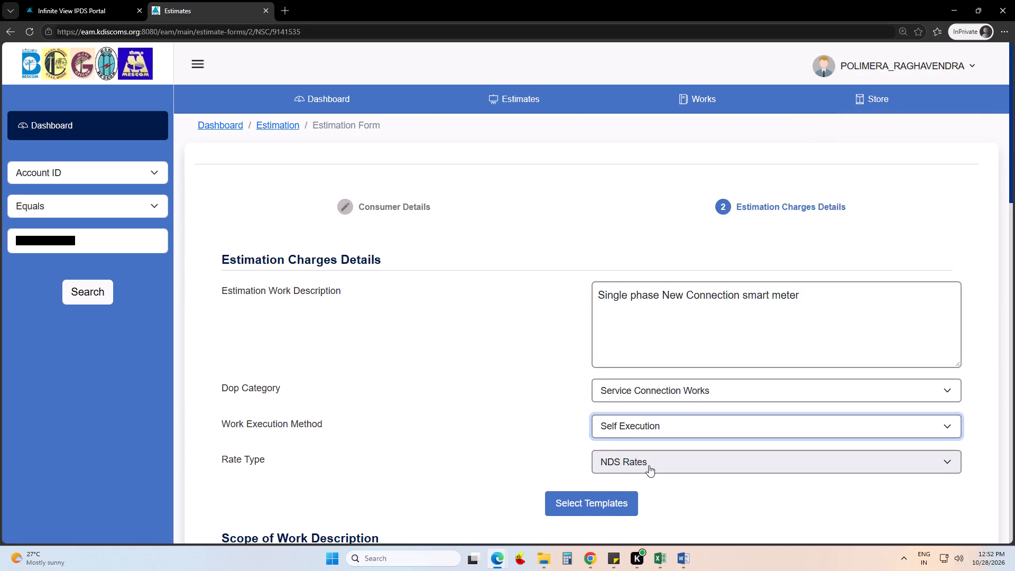
click(484, 382)
Add a scope of work with estimate type Regular, type of work LT, work part Part A and description Service Main.
scroll(483, 369, down, 5)
click(294, 335)
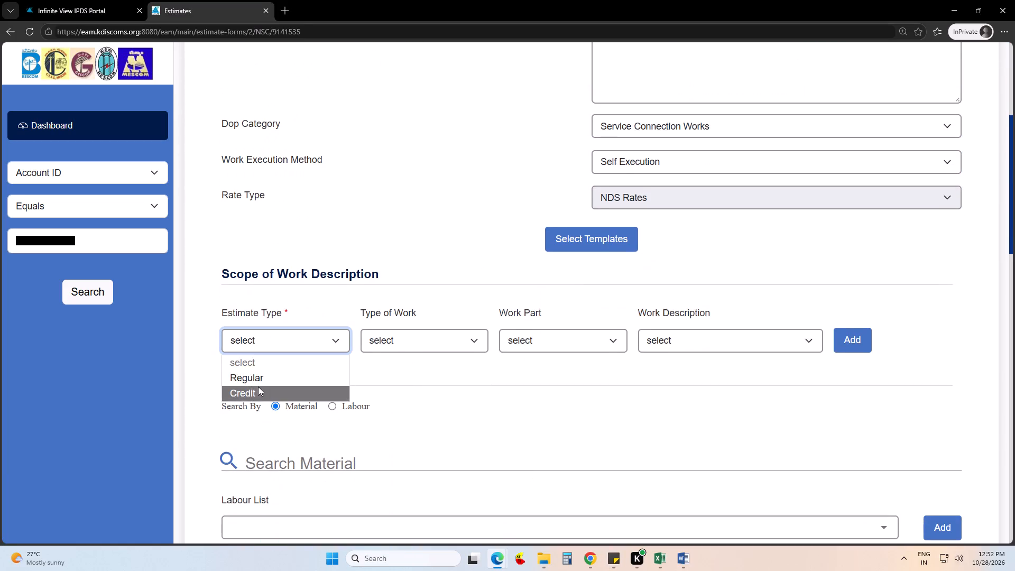
click(260, 379)
click(422, 345)
click(422, 375)
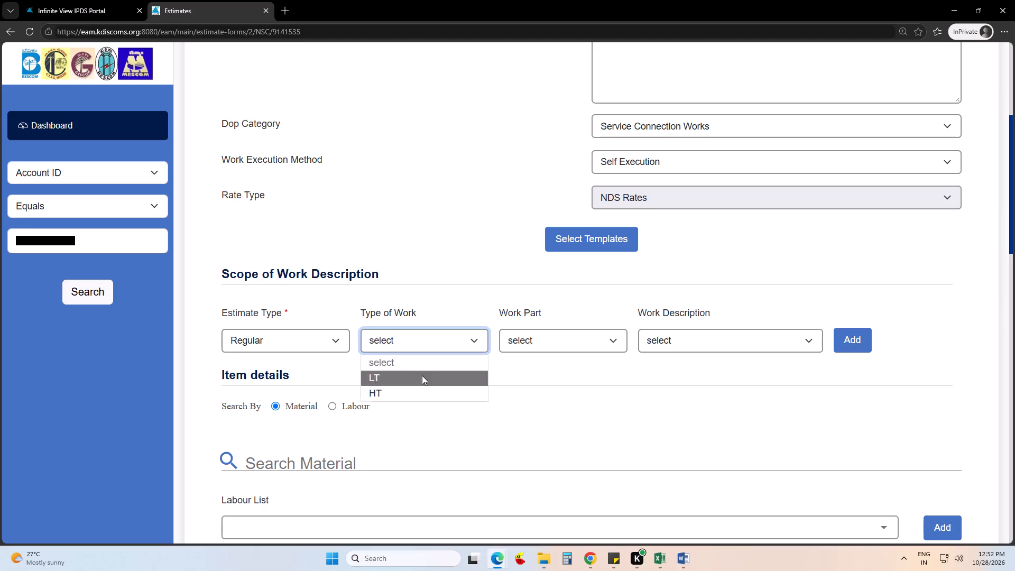
click(531, 345)
click(528, 374)
click(670, 332)
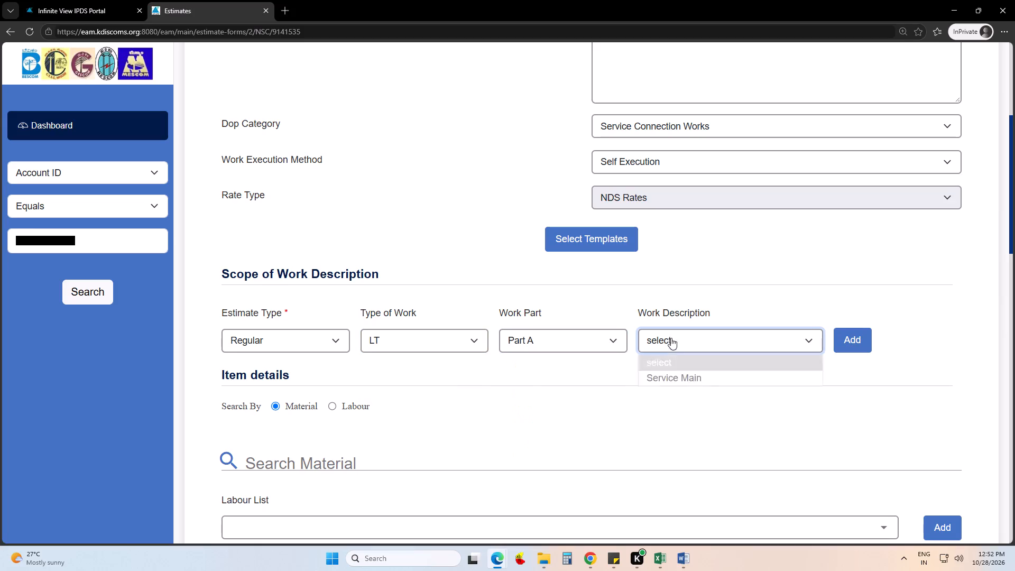
click(663, 379)
click(719, 420)
click(856, 330)
Search for material 357548, the LT AC single phase smart energy meter without box, and add it to the Service Main estimate.
scroll(429, 345, down, 2)
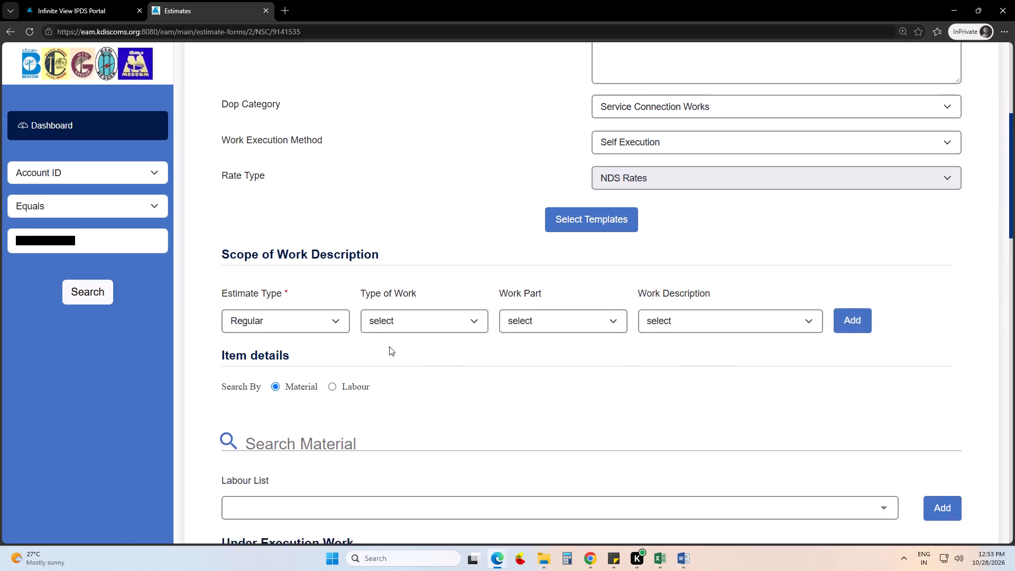
click(291, 357)
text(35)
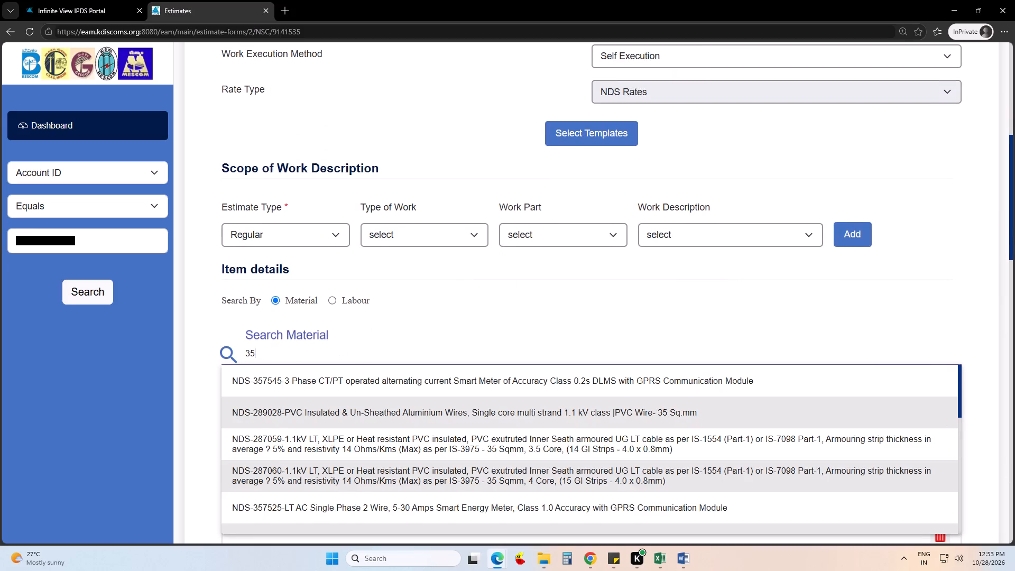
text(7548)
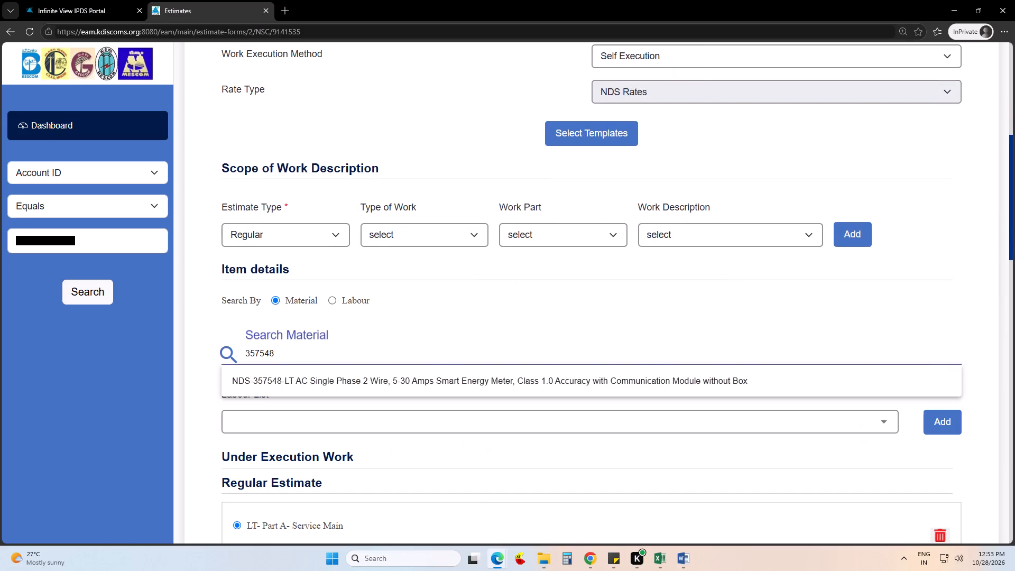
click(679, 390)
click(745, 306)
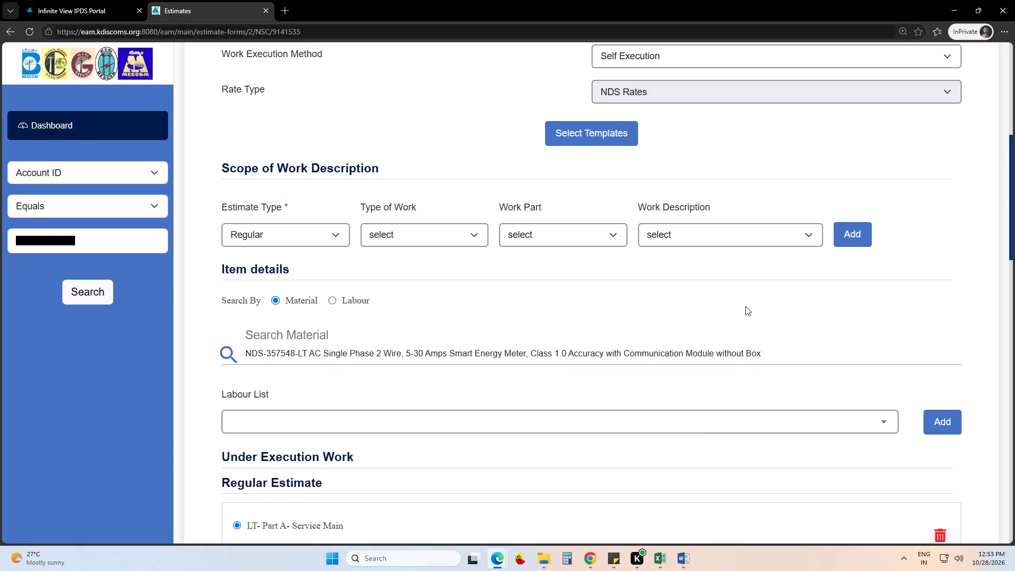
scroll(686, 302, up, 8)
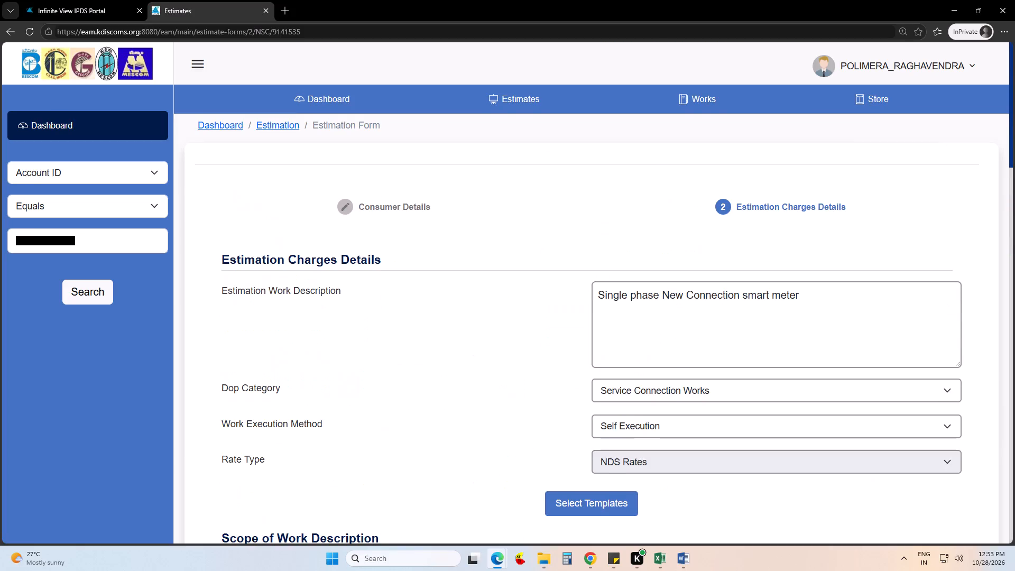
scroll(652, 332, down, 1)
scroll(597, 346, down, 2)
scroll(186, 280, down, 2)
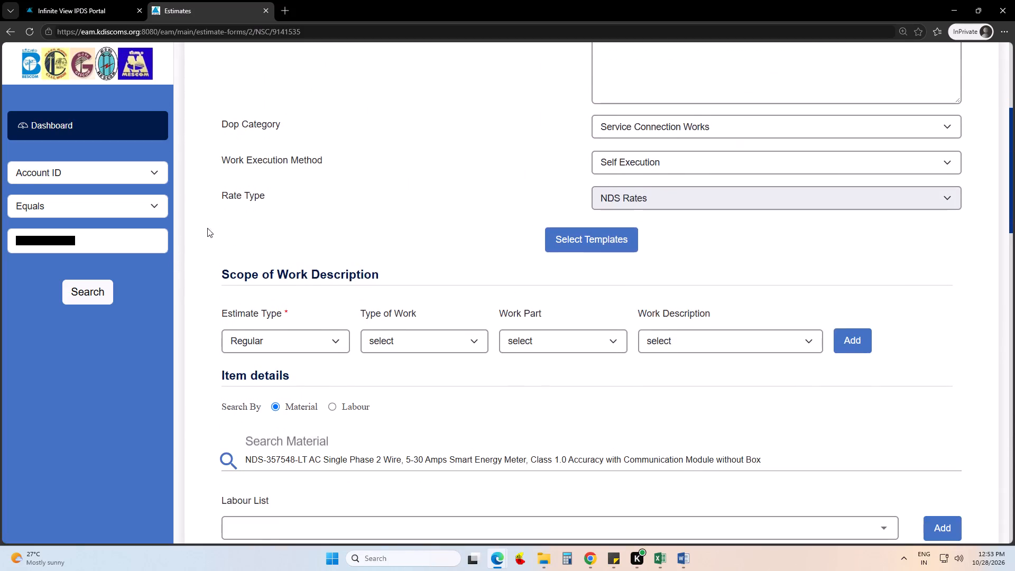
scroll(522, 311, down, 3)
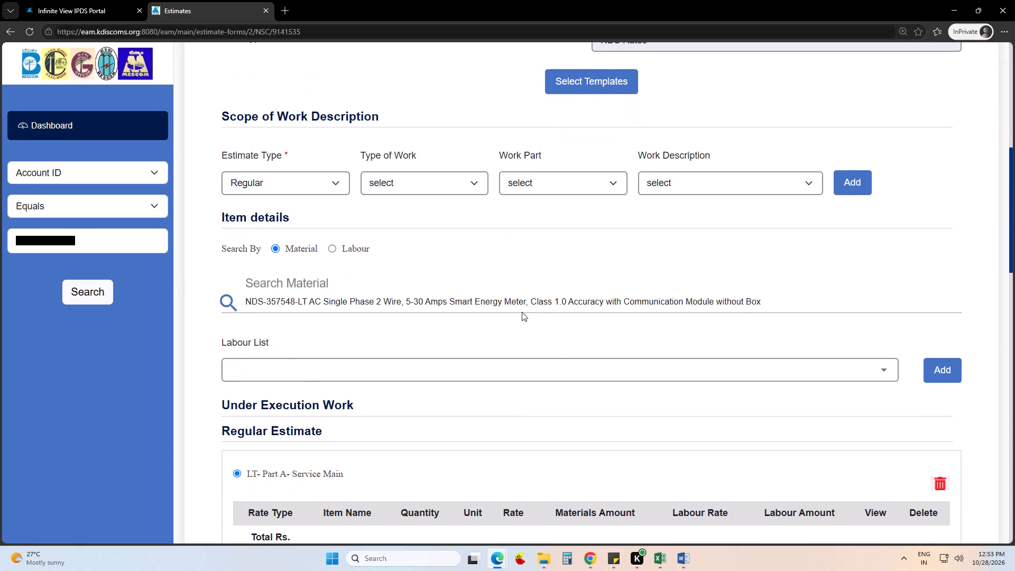
click(941, 380)
Set the quantity of the 357548 smart energy meter to 1 in the regular estimate.
scroll(795, 374, down, 3)
click(494, 383)
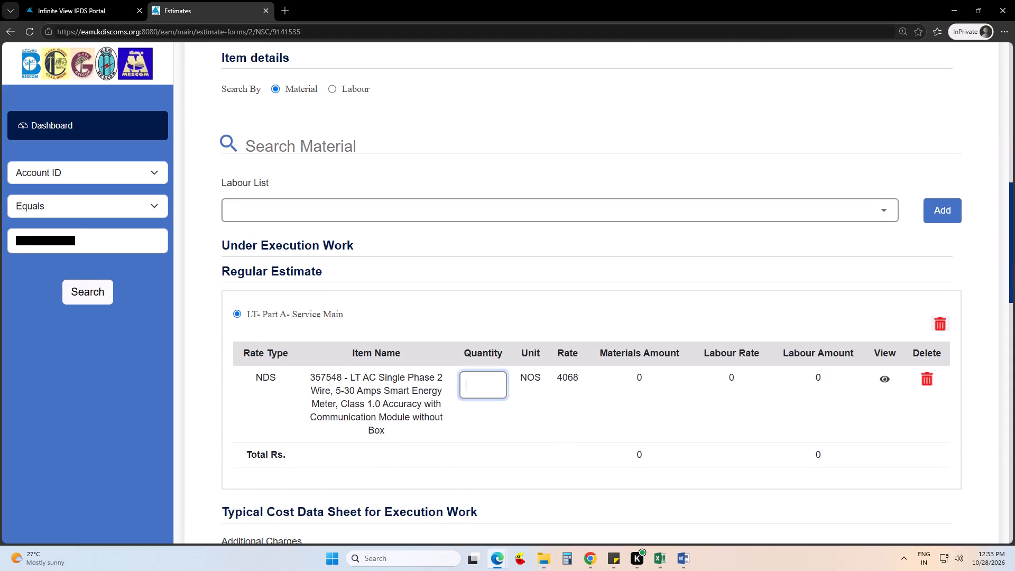
key(1)
click(565, 389)
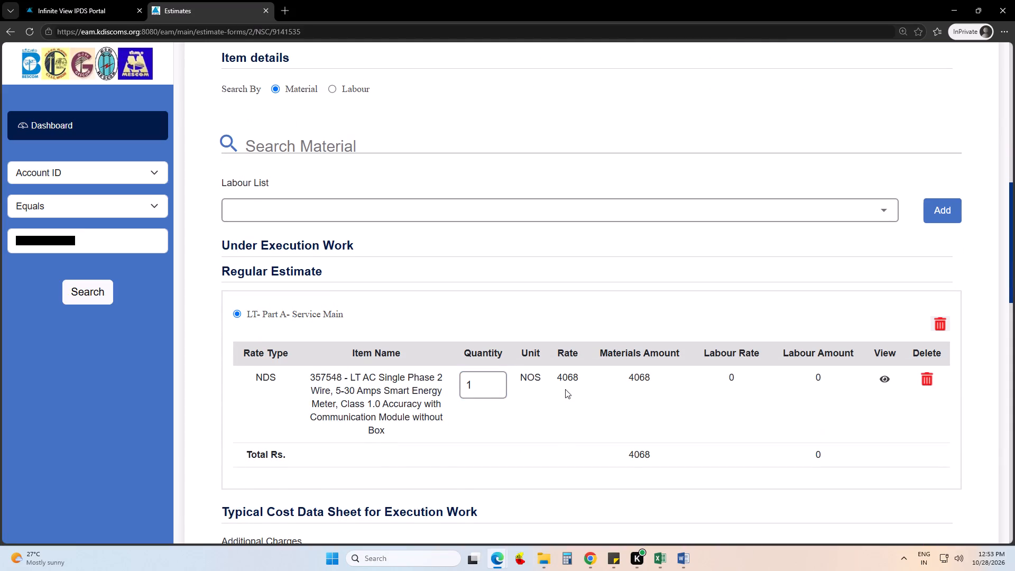
Select Kalyana Karnataka as the area specific loading charge in the cost data sheet.
scroll(566, 387, down, 4)
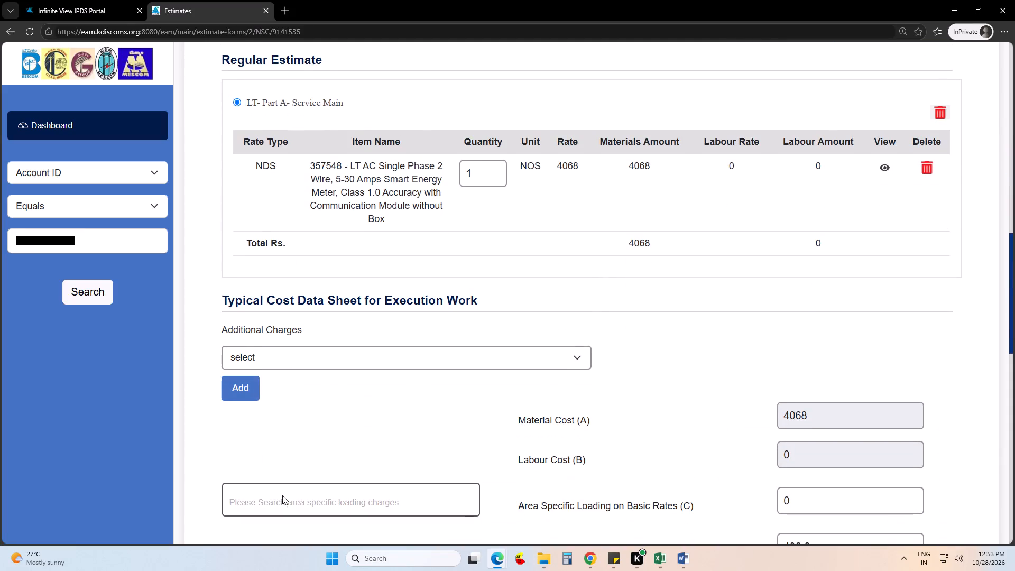
click(281, 493)
click(292, 363)
click(376, 447)
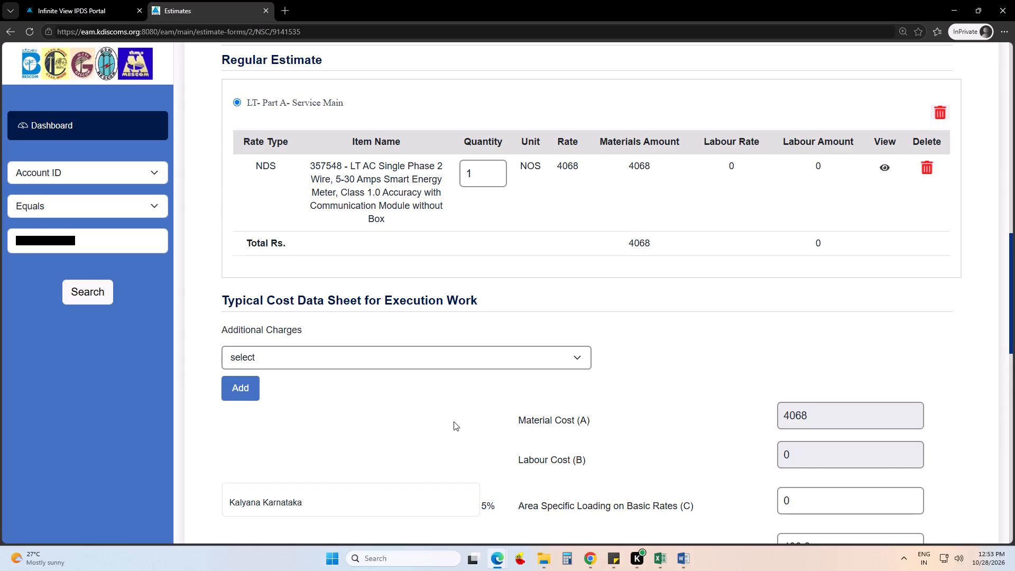
Enter "ok" as both the Report and the Estimate Remark in the Estimated Details.
scroll(450, 422, down, 6)
scroll(595, 440, down, 4)
click(688, 415)
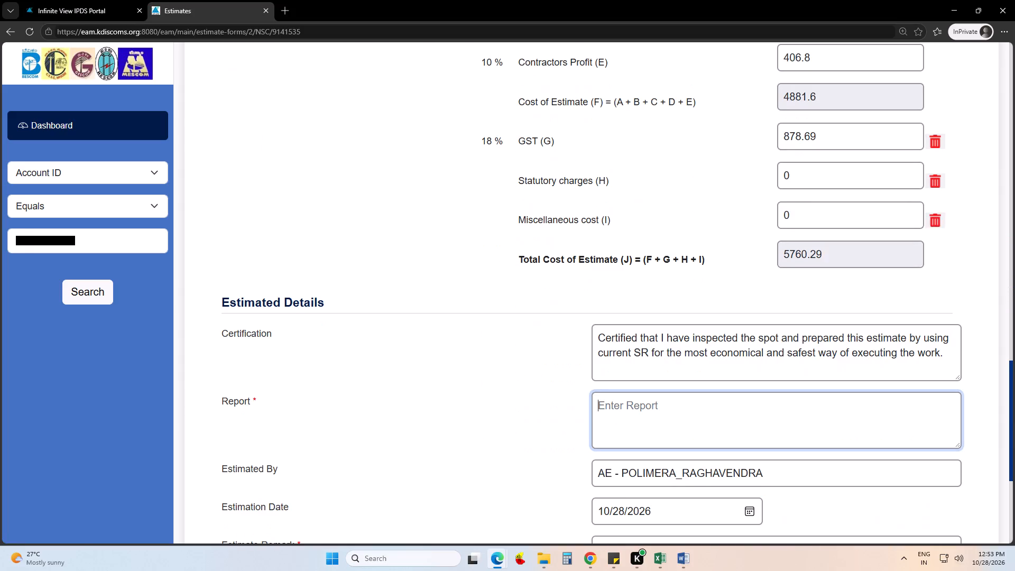
text(ok)
key(Tab)
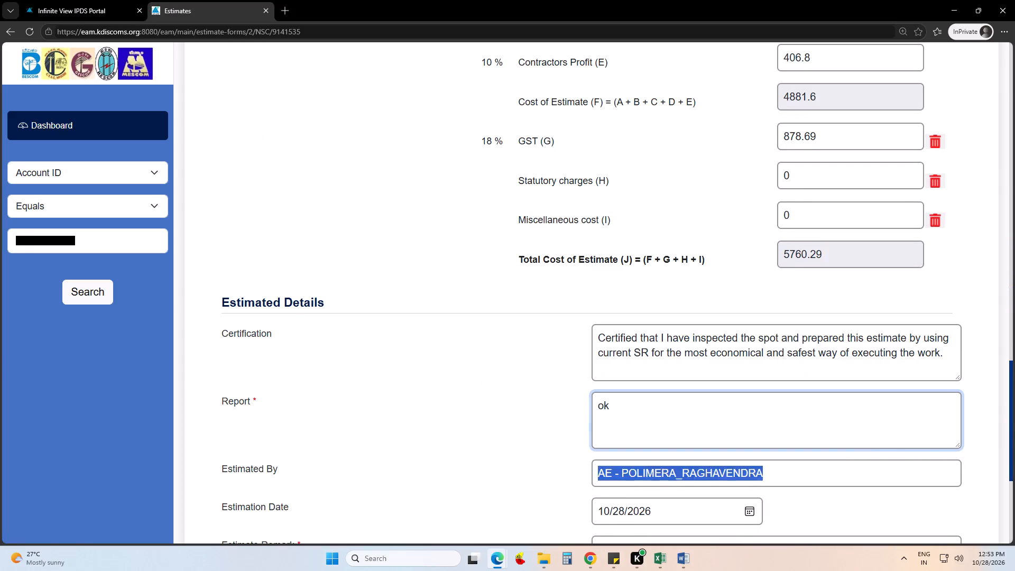
key(Tab)
key(Tab)
key(Tab)
text(ok)
key(Tab)
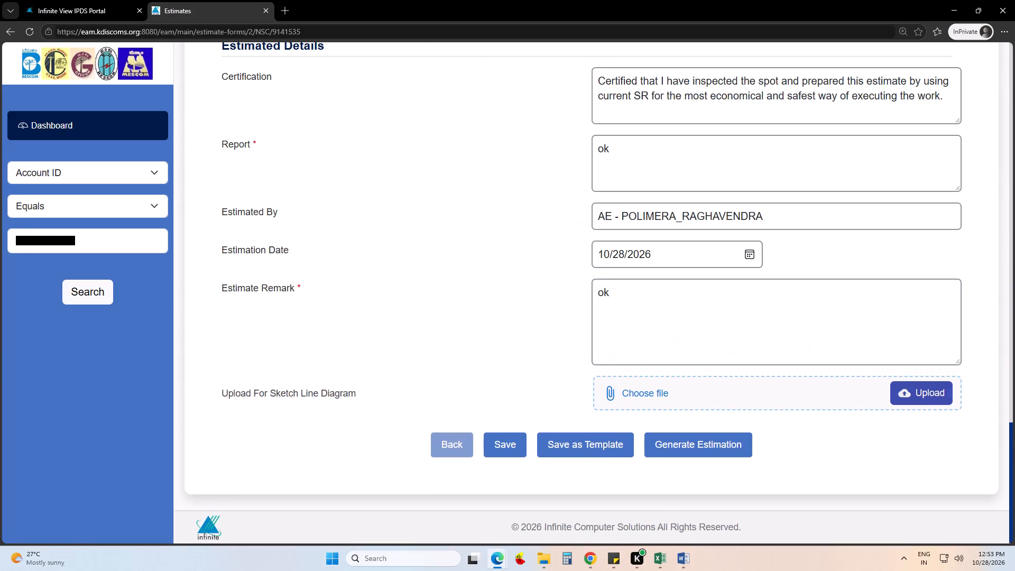
Generate the estimation from the completed Estimated Details.
key(Tab)
key(Tab)
key(Tab)
key(Tab)
key(Return)
key(Return)
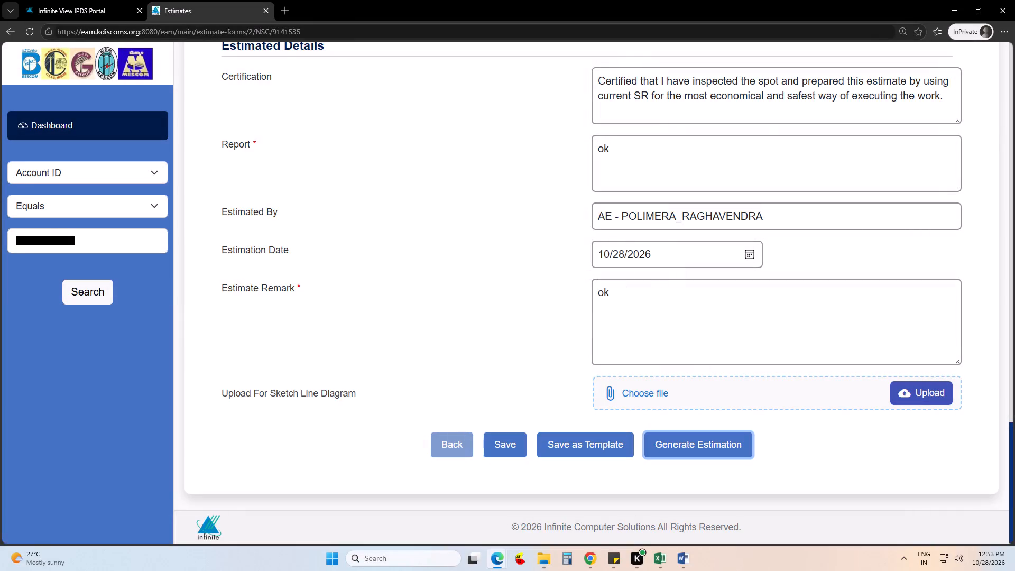
click(611, 74)
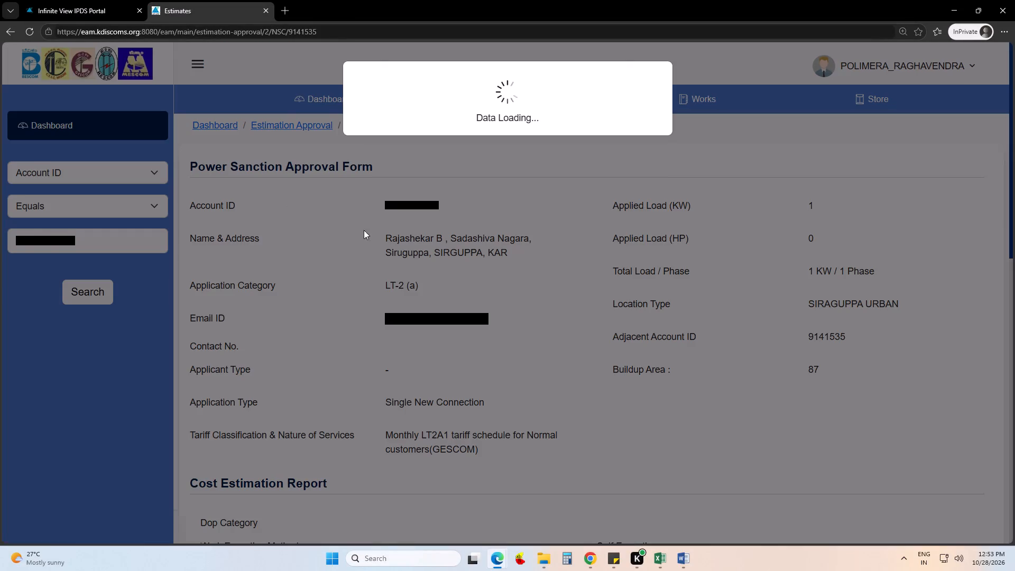
Forward the power sanction to AEE - ASSISTANT EXECUTIVE ENGINEER with the remark "ok".
scroll(469, 245, down, 10)
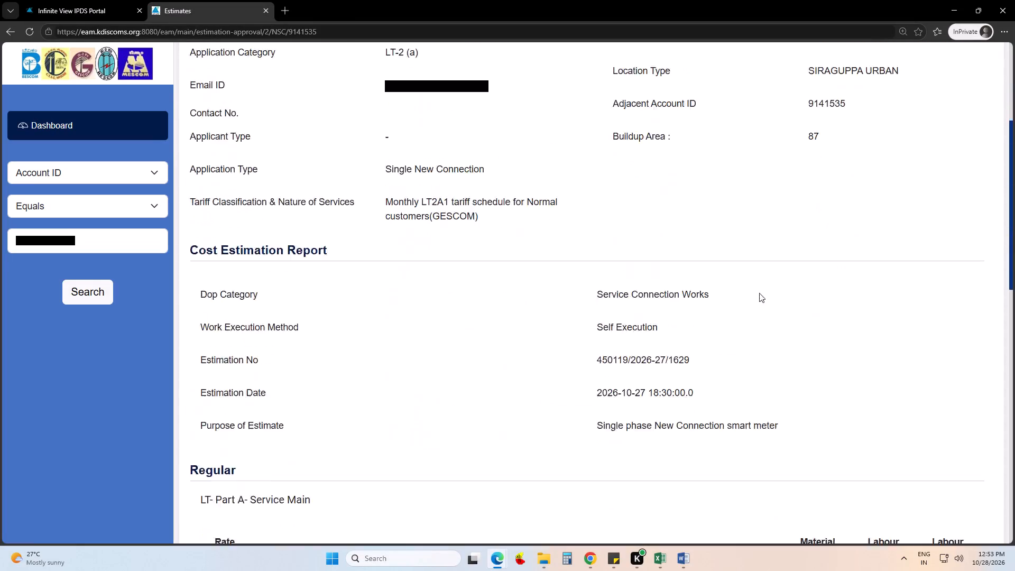
scroll(759, 293, down, 1)
scroll(581, 352, down, 12)
click(560, 452)
scroll(712, 366, down, 7)
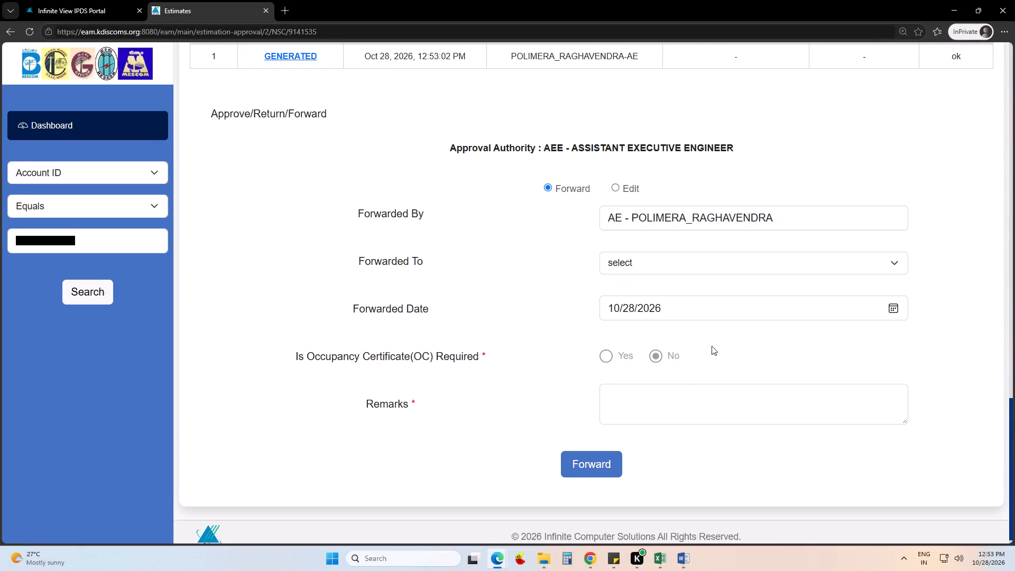
click(654, 235)
click(667, 264)
click(660, 283)
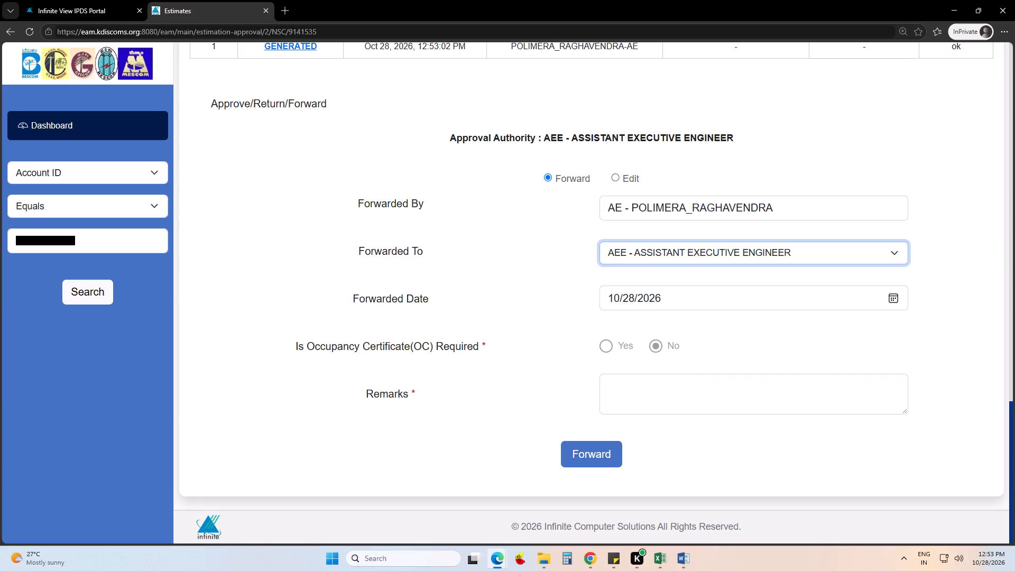
click(653, 385)
text(ok)
key(Tab)
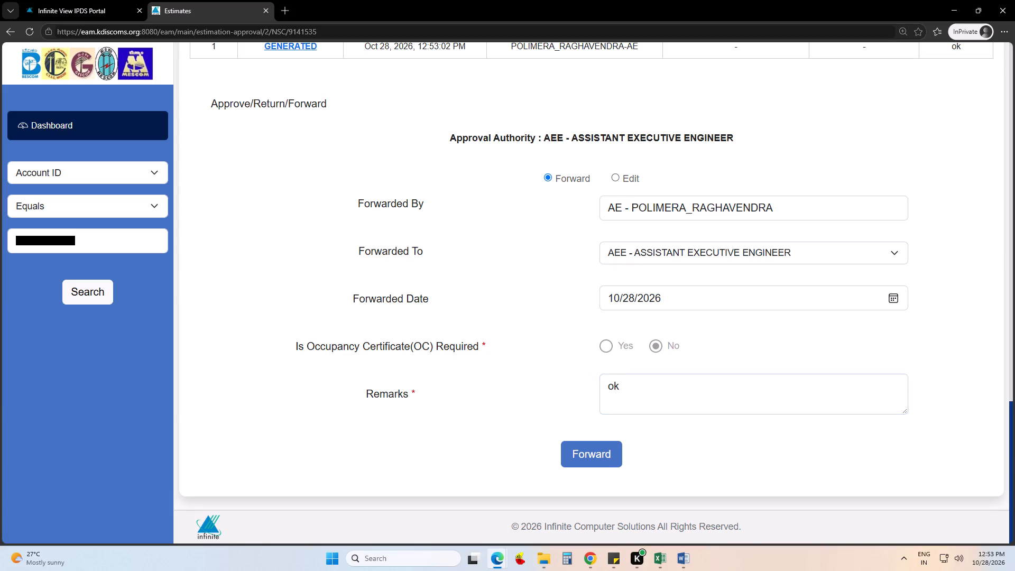
key(Return)
key(Return)
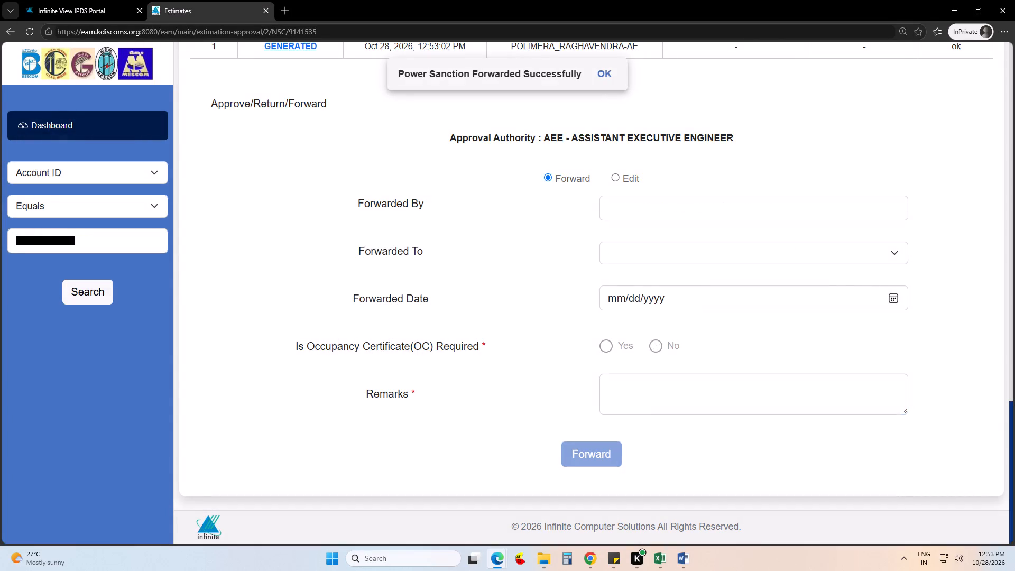
click(608, 73)
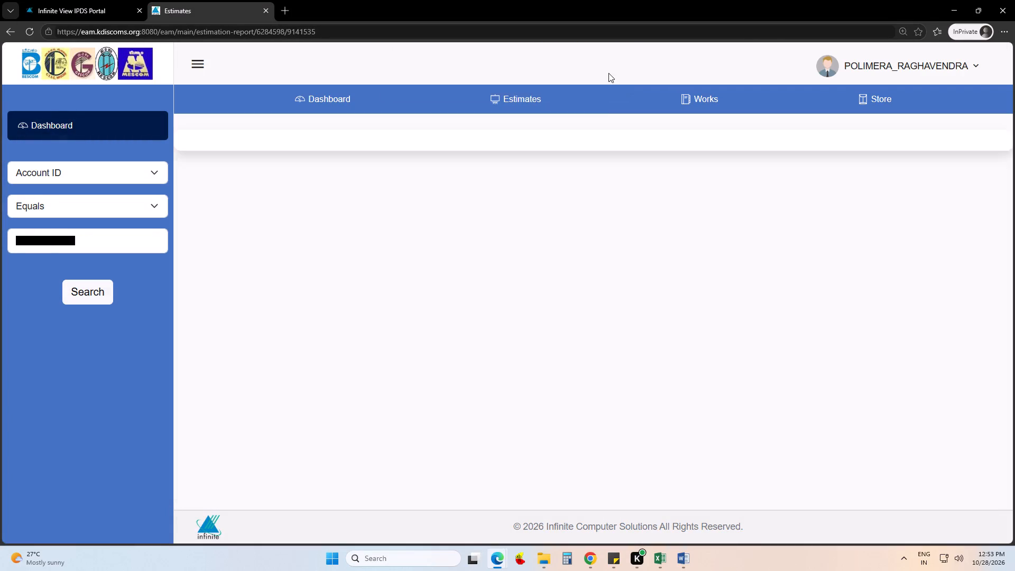
Copy the account ID from the estimates search, switch to Chrome's AEE session, look up that account and open its Power Sanction Approval Form.
click(99, 303)
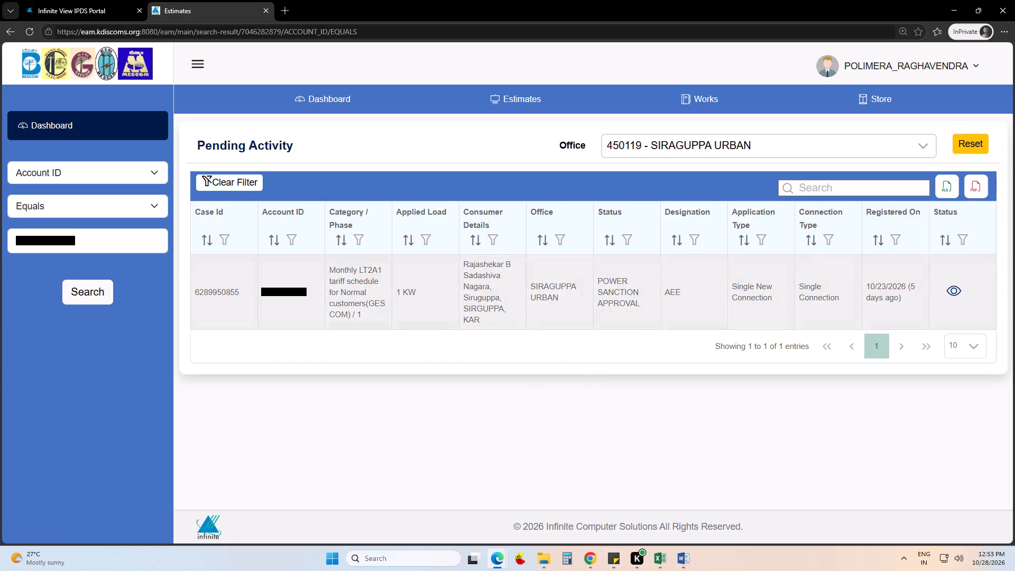
double_click(118, 236)
key(ctrl+c)
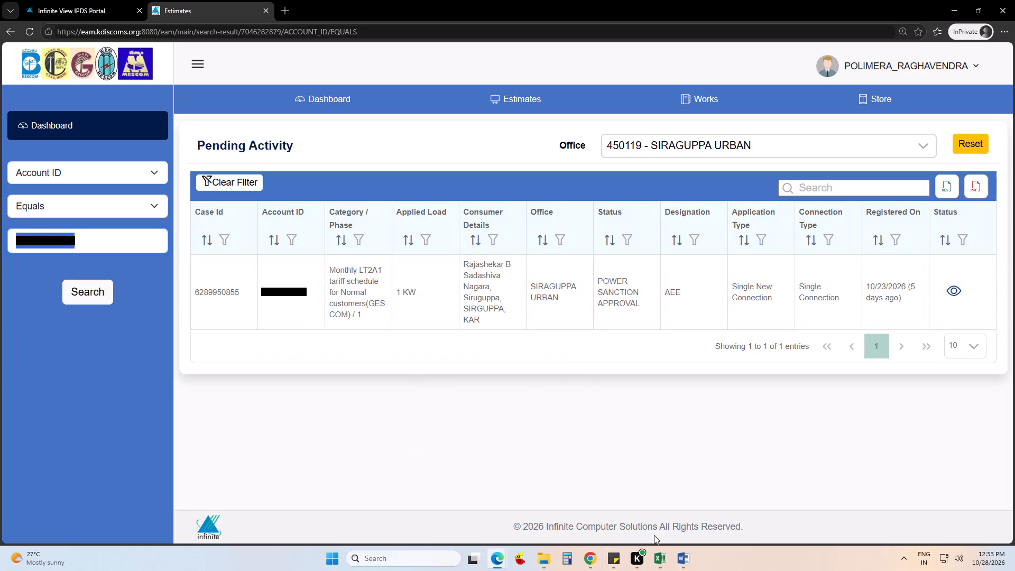
click(589, 551)
double_click(82, 253)
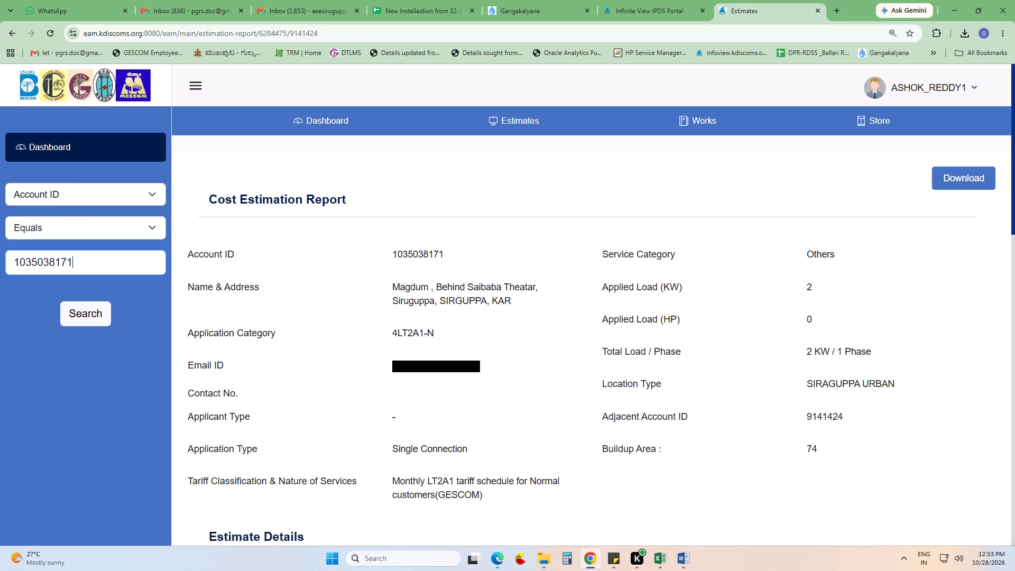
key(ctrl+v)
click(84, 316)
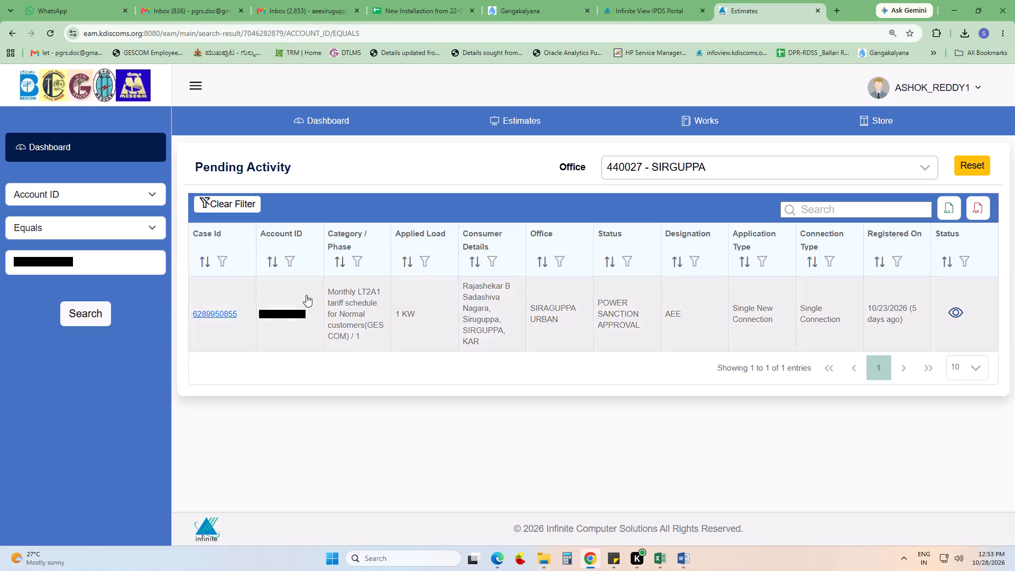
click(287, 308)
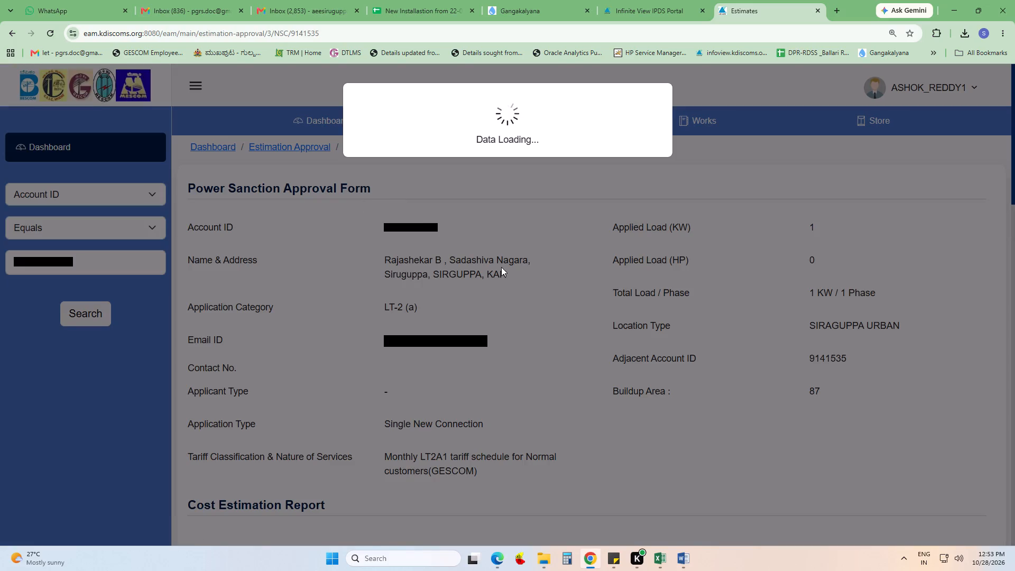
Approve the power sanction as AEE with the remark "ok".
scroll(501, 267, down, 16)
scroll(601, 425, down, 6)
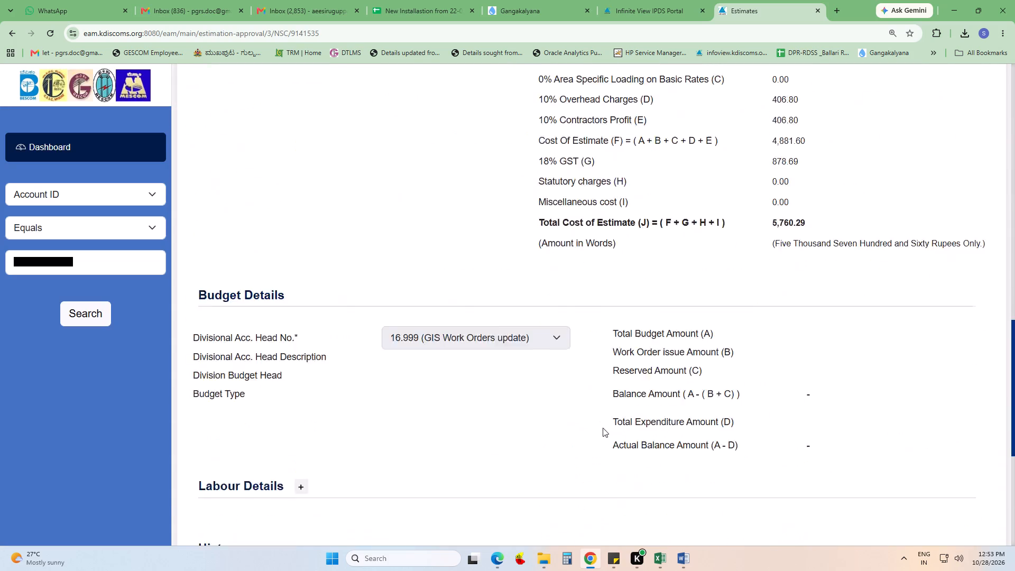
scroll(603, 428, down, 6)
click(521, 458)
scroll(644, 370, down, 7)
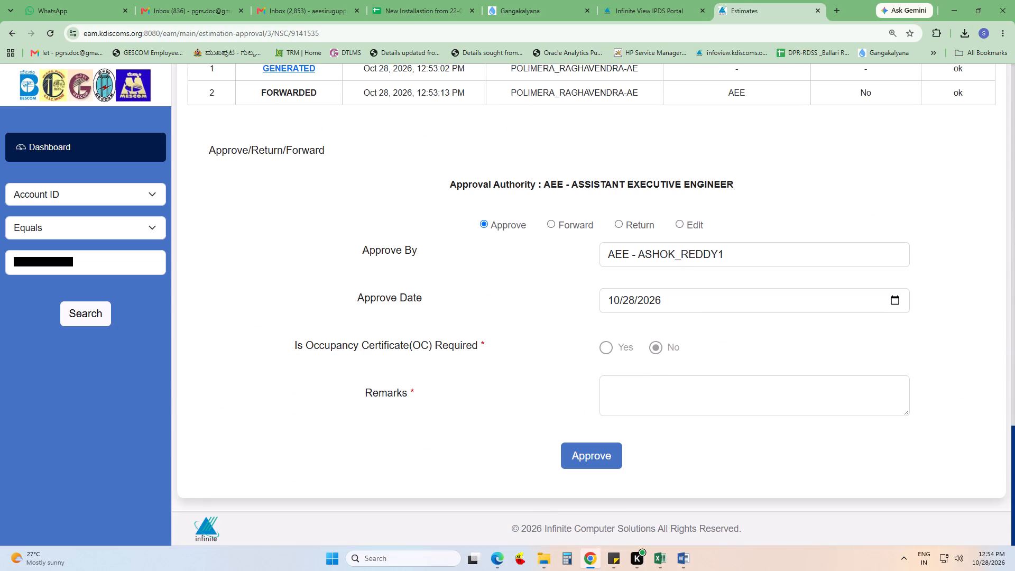
click(647, 399)
text(ok)
key(Tab)
key(Return)
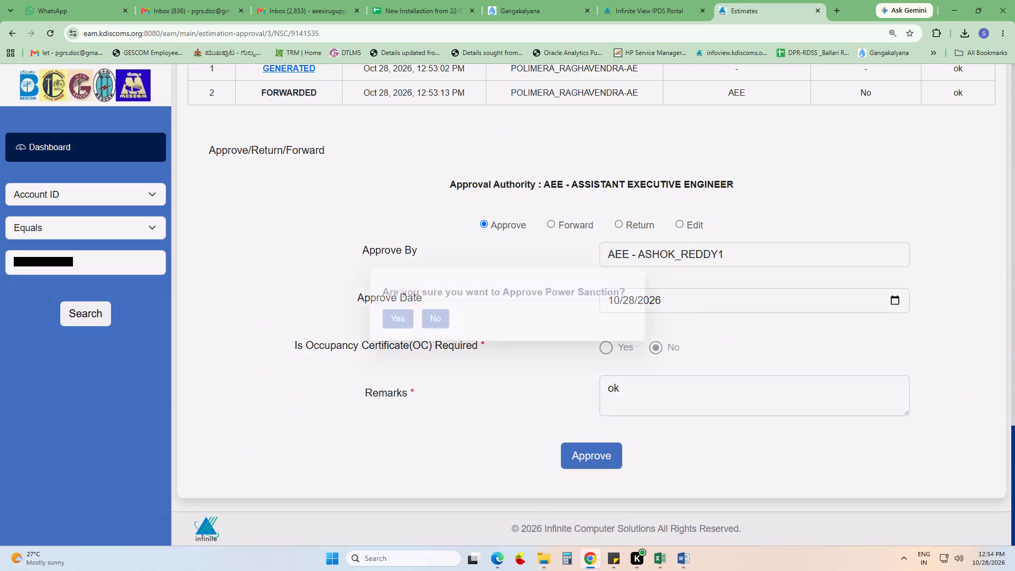
key(Return)
Review the approval form's applicant details, regular material estimate and Typical Cost Data Sheet.
scroll(647, 399, up, 7)
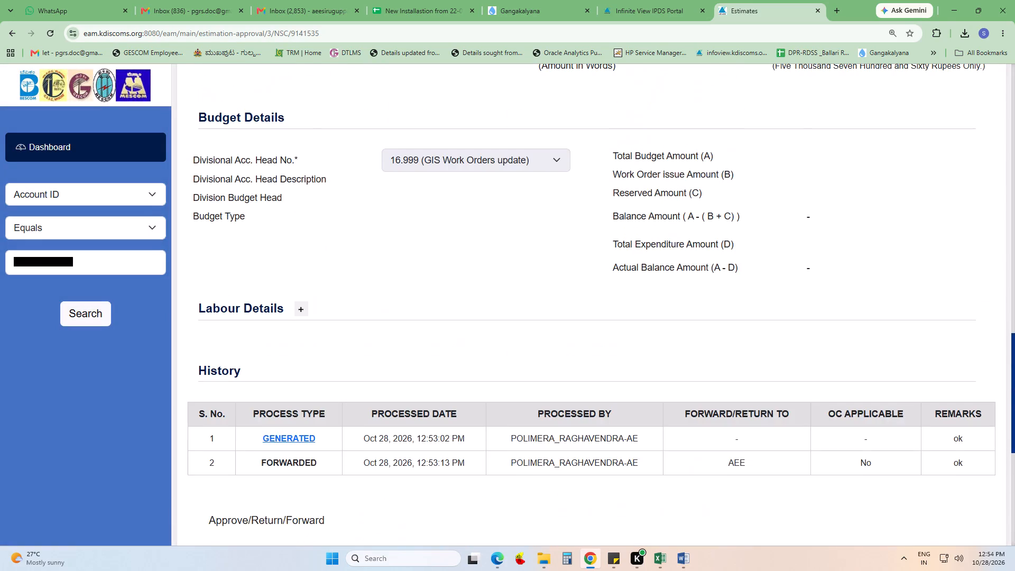
scroll(640, 395, up, 11)
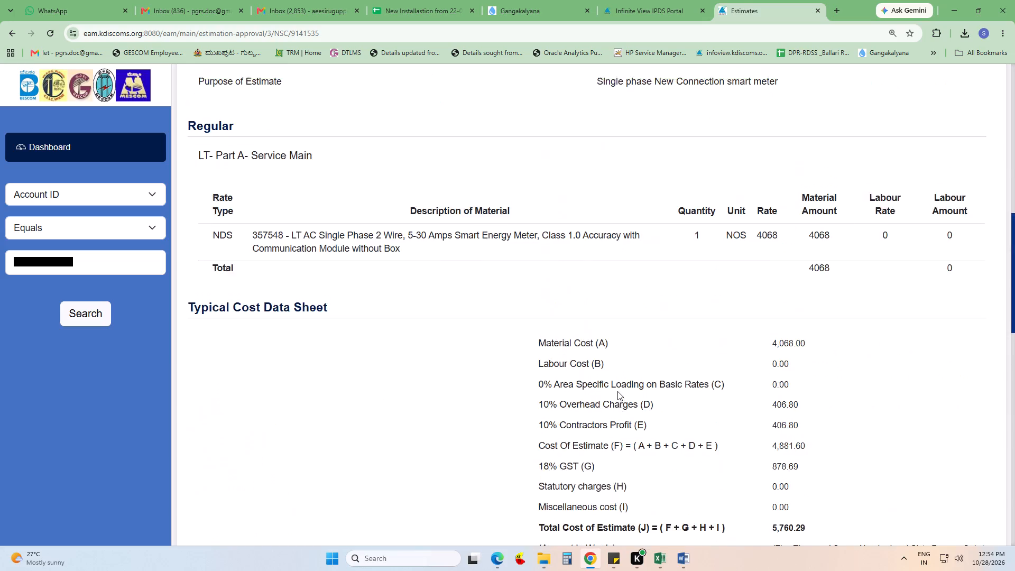
scroll(617, 391, up, 1)
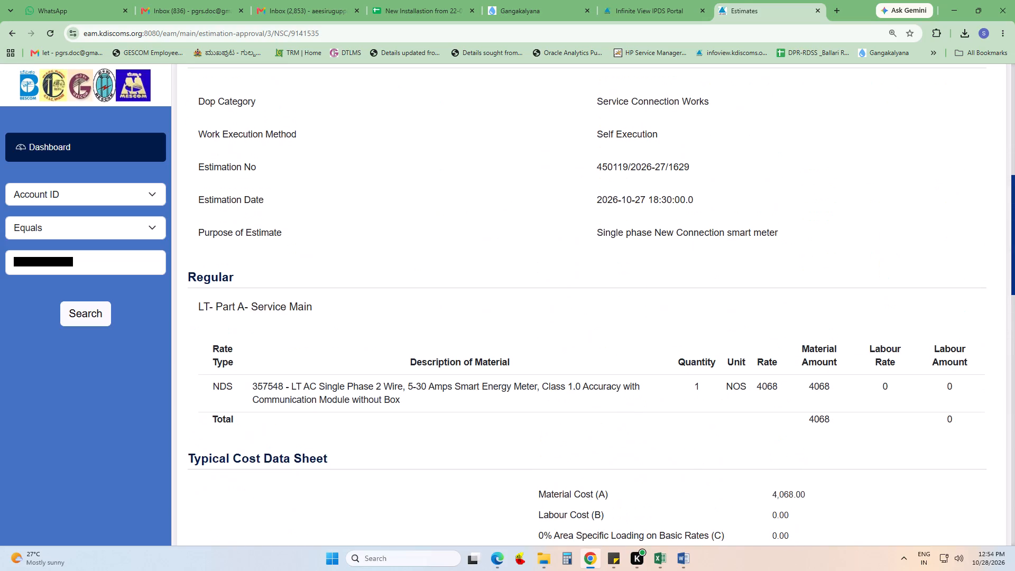
scroll(466, 390, down, 2)
scroll(462, 376, up, 10)
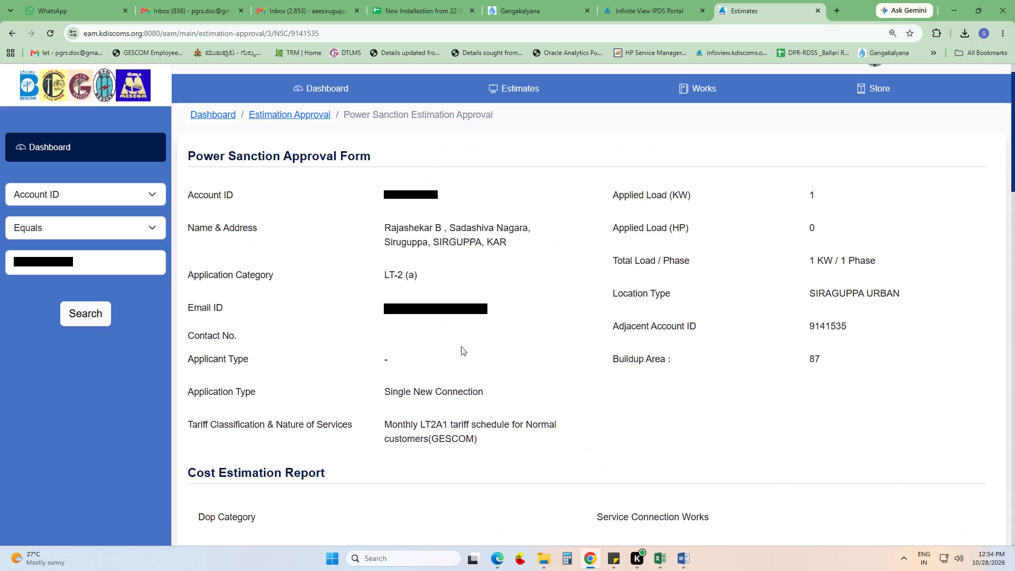
scroll(455, 400, down, 8)
scroll(455, 400, up, 1)
scroll(455, 400, down, 6)
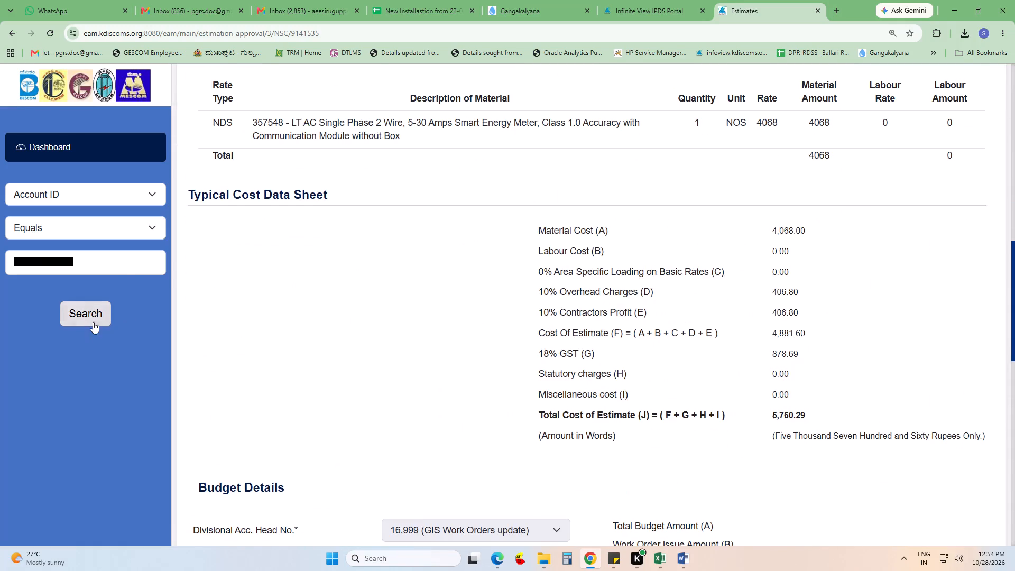
Search the same account again to check the case's pending activity status.
click(93, 322)
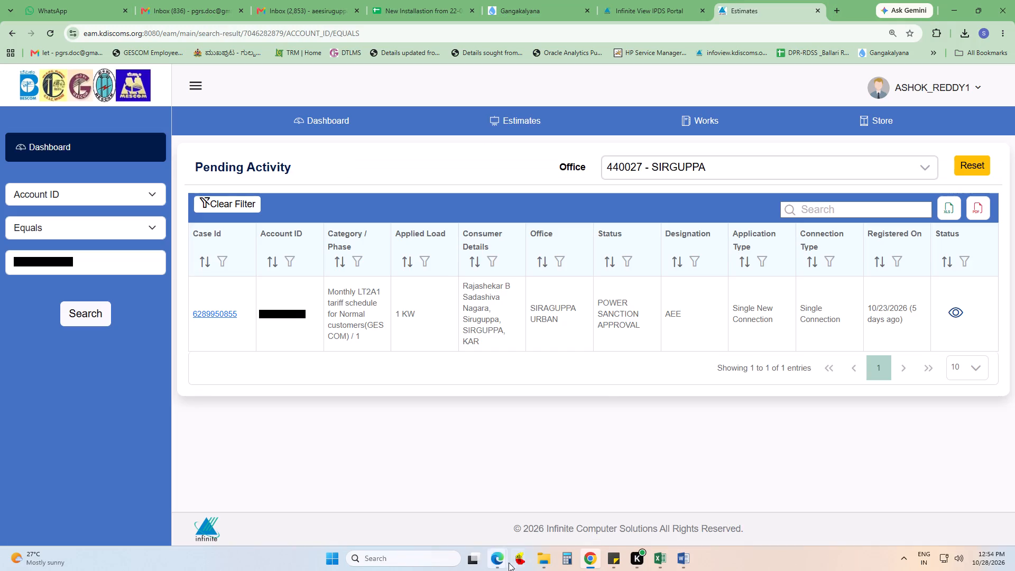
Switch to the Oracle Utilities case in Edge and advance it through Utility Execution to Smart Meter Postpaid Connection.
click(458, 517)
click(650, 262)
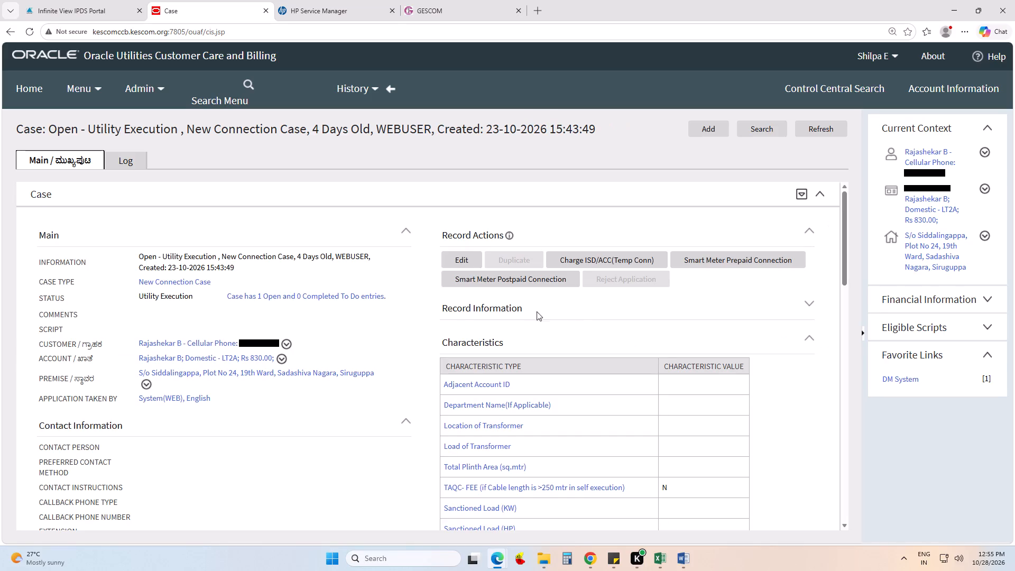
click(529, 277)
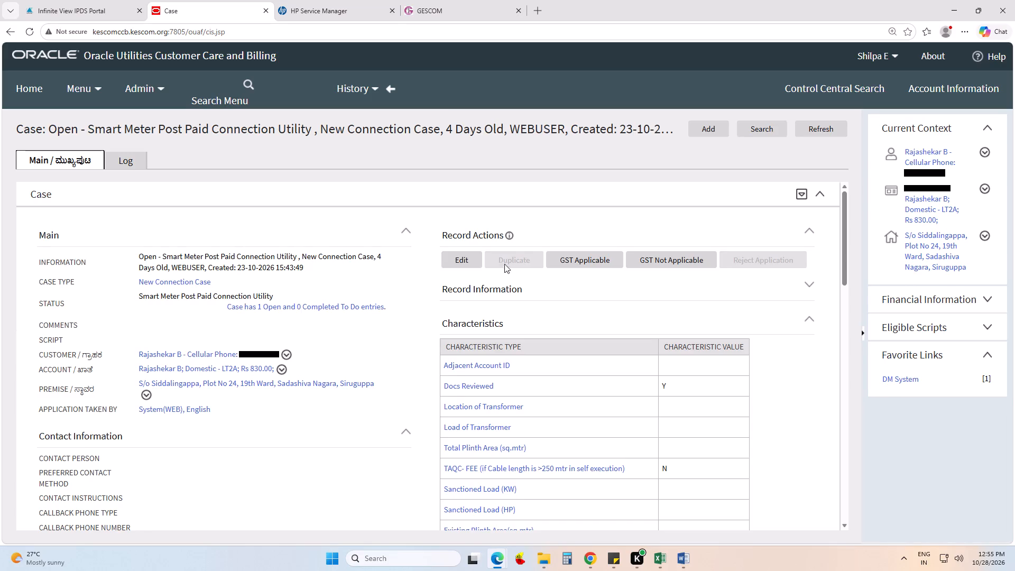
Mark the new connection case as GST Not Applicable, waiting for the page to respond.
click(693, 263)
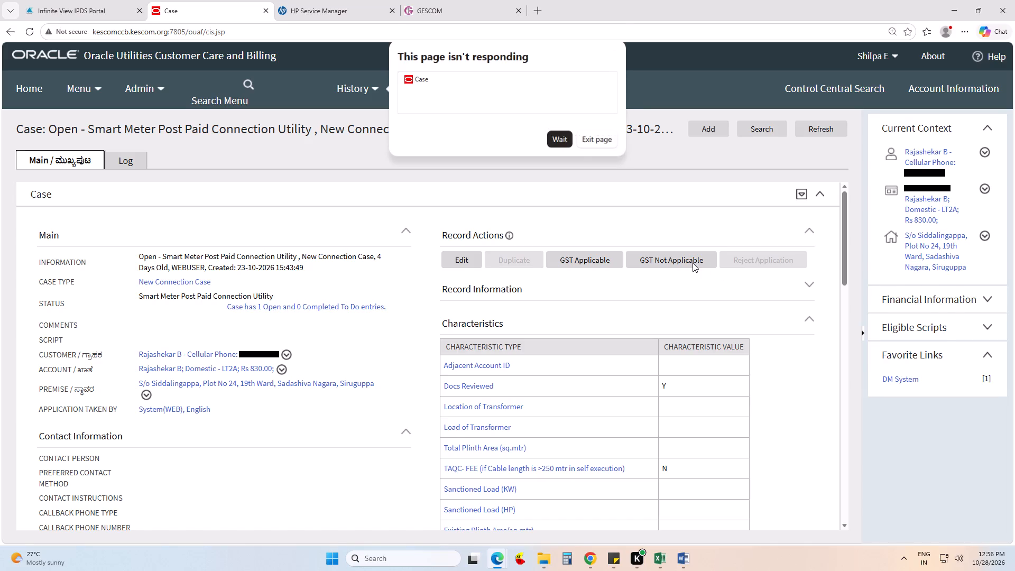
click(561, 139)
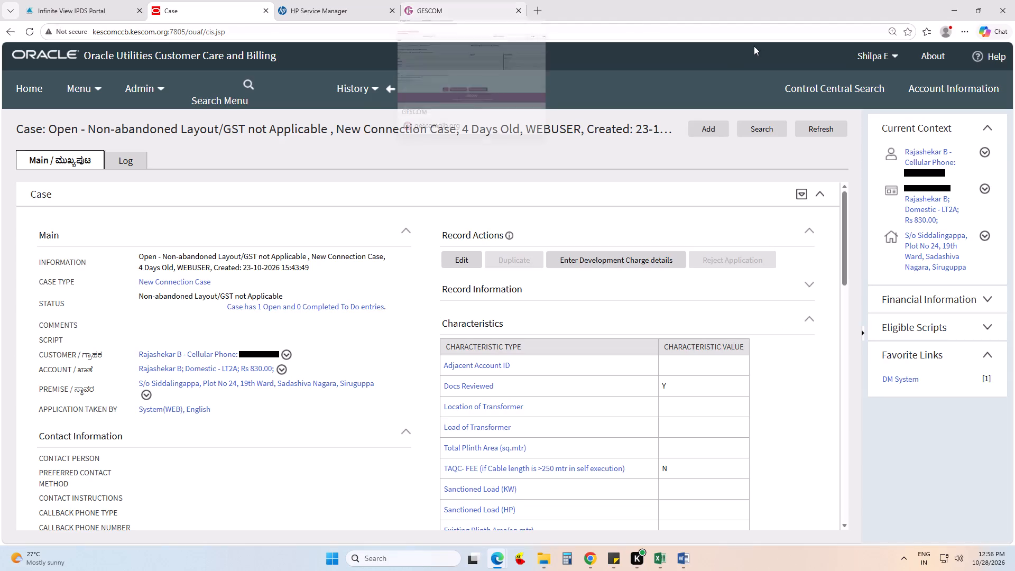
Start entering the development charge details for the new connection case.
click(612, 259)
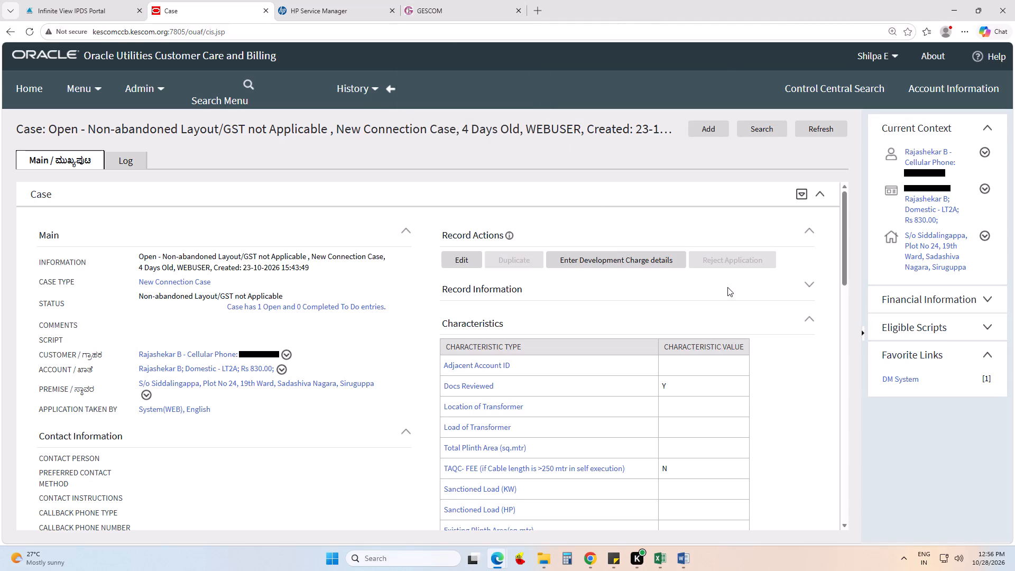
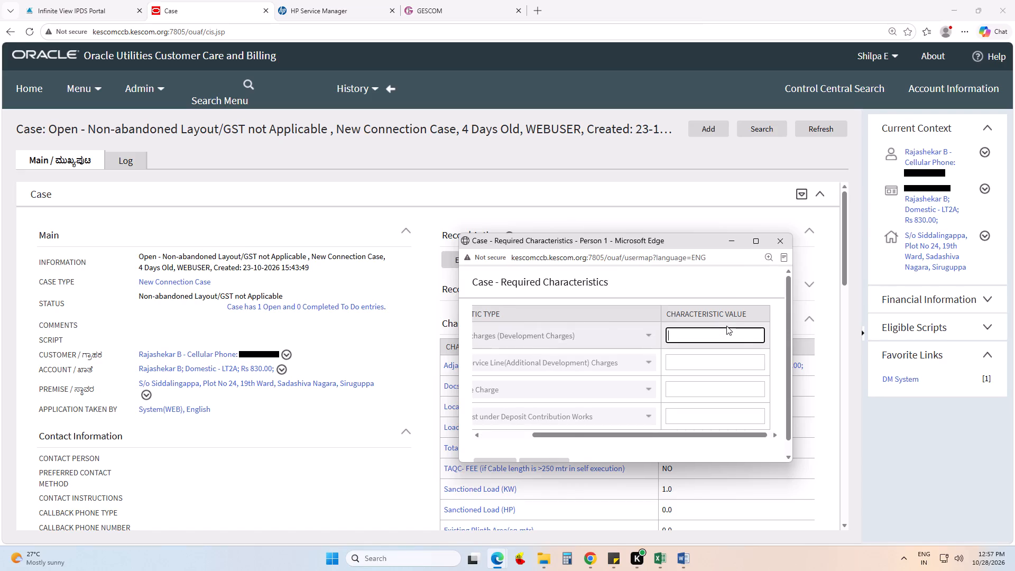
Set all four required charges, including the development, additional service line and Deposit Contribution Works charges, to 0 and submit them.
key(0)
key(Tab)
key(0)
key(Tab)
key(0)
key(Tab)
key(0)
key(Tab)
key(Return)
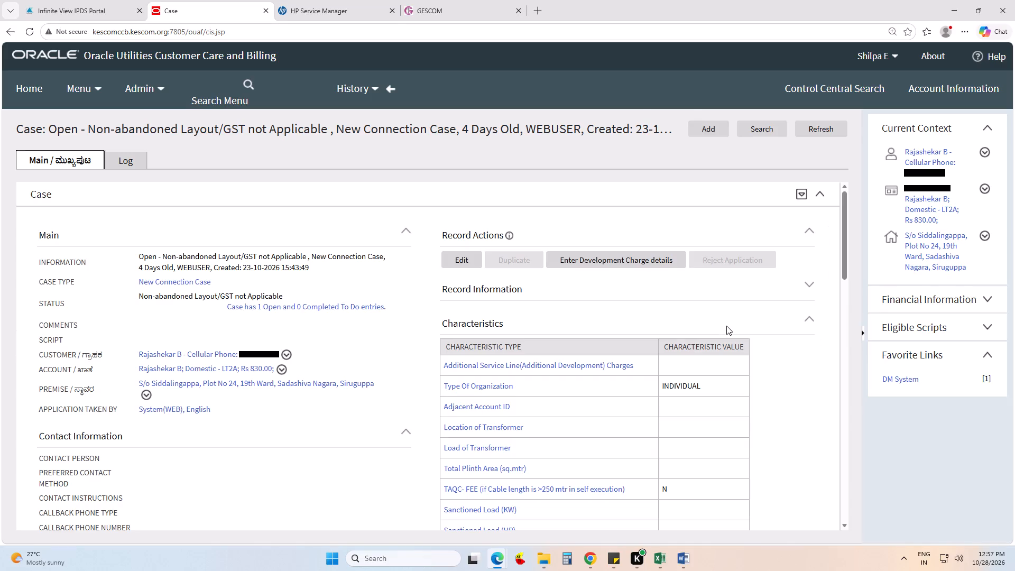
Advance the new connection case to Enter Development Charge details, waiting for the page to respond.
click(643, 256)
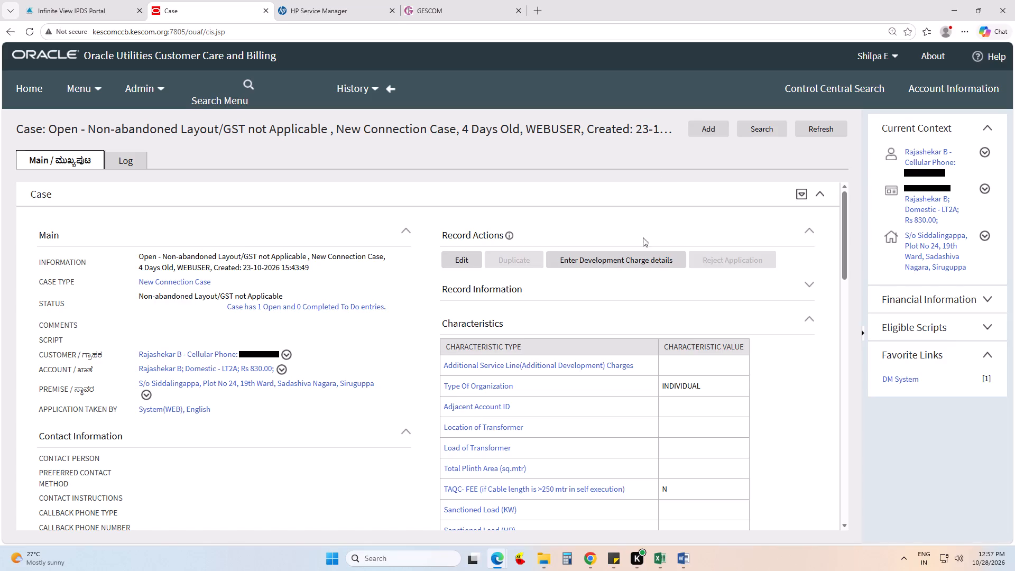
scroll(663, 314, down, 4)
scroll(656, 326, up, 7)
click(621, 260)
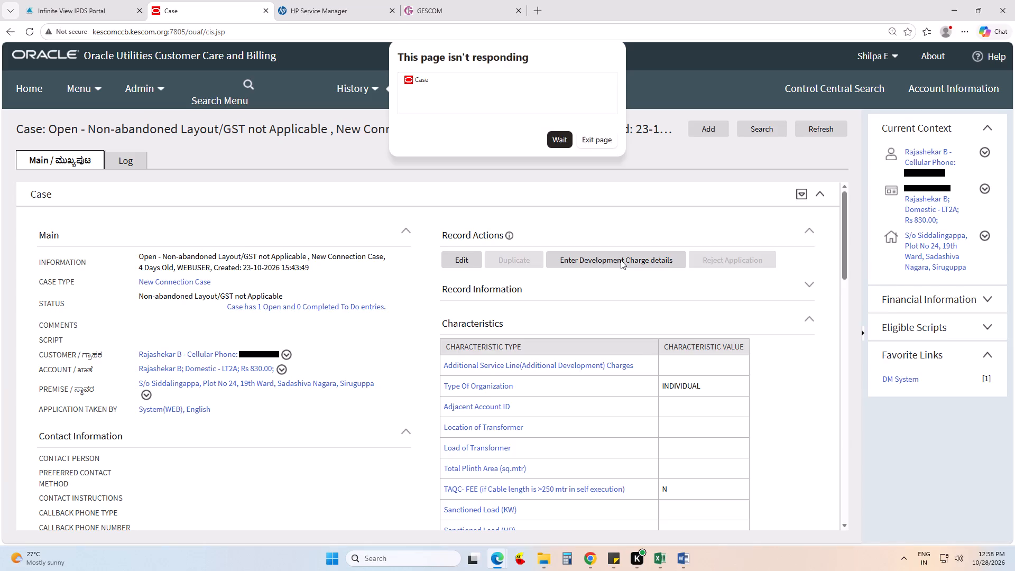
click(553, 135)
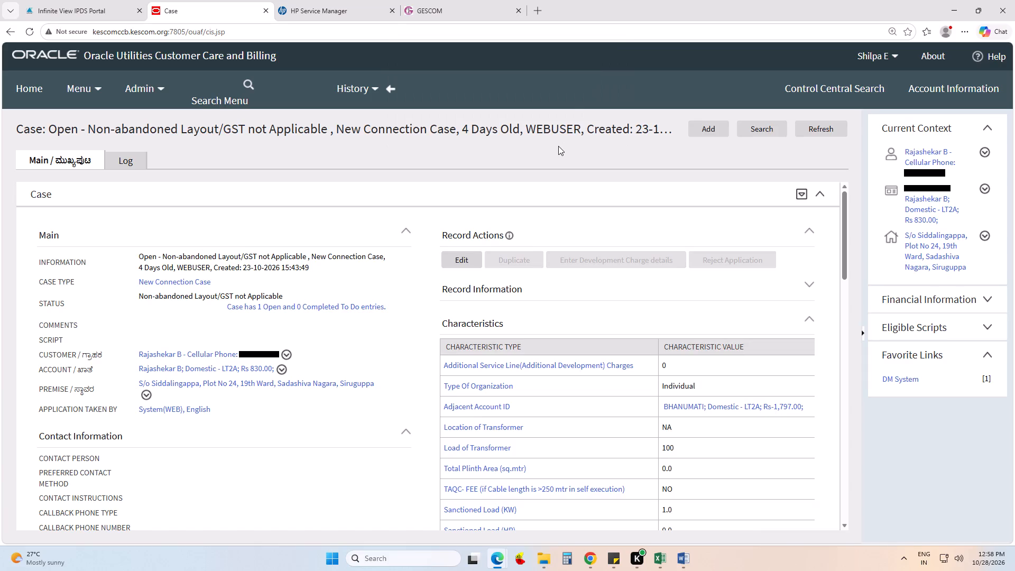
scroll(712, 300, up, 4)
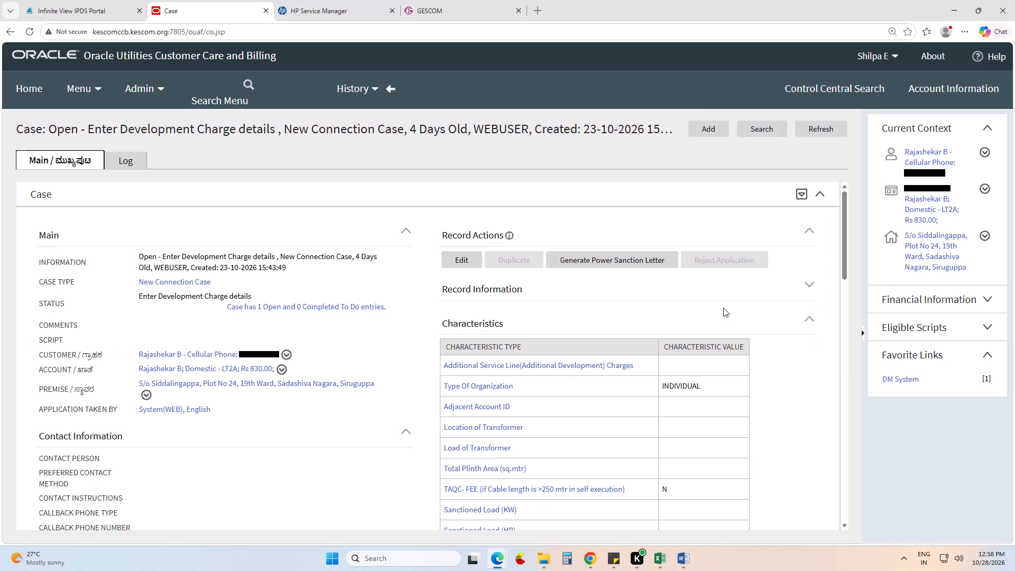
Start generating the power sanction letter for the new connection case.
click(657, 257)
scroll(502, 454, down, 3)
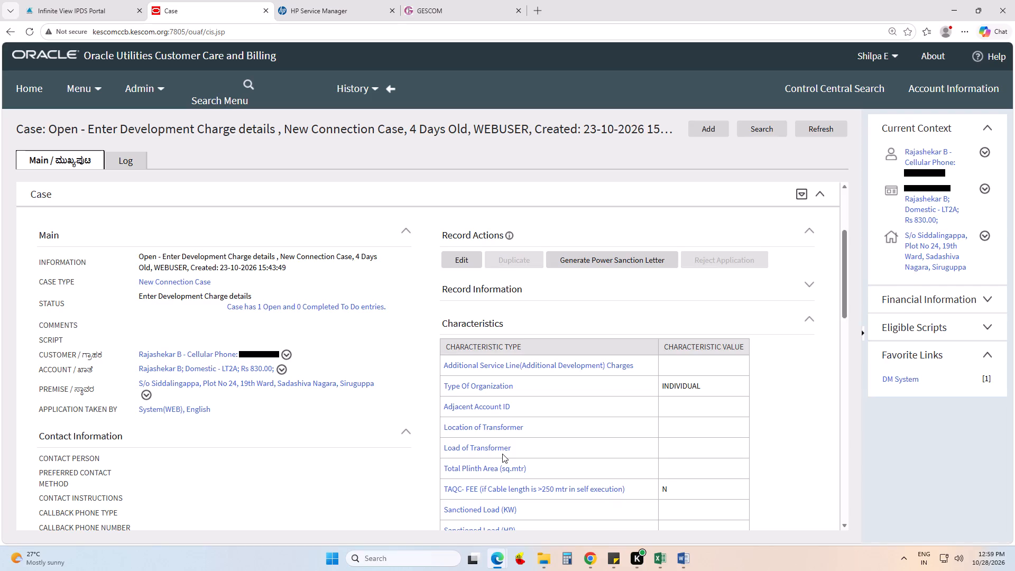
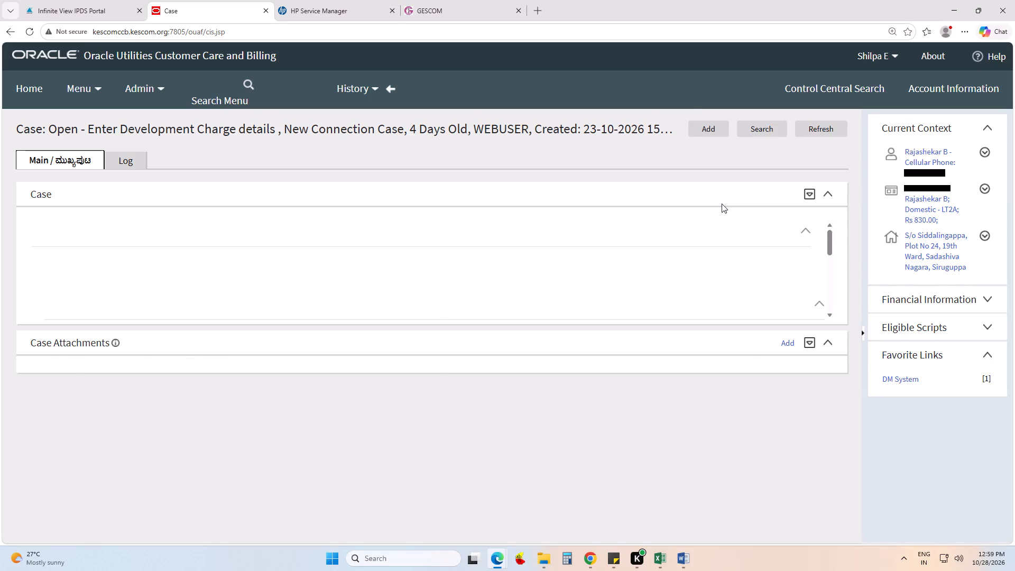
Open the log of the new connection case at the power sanction letter stage, waiting for the page to respond.
double_click(130, 159)
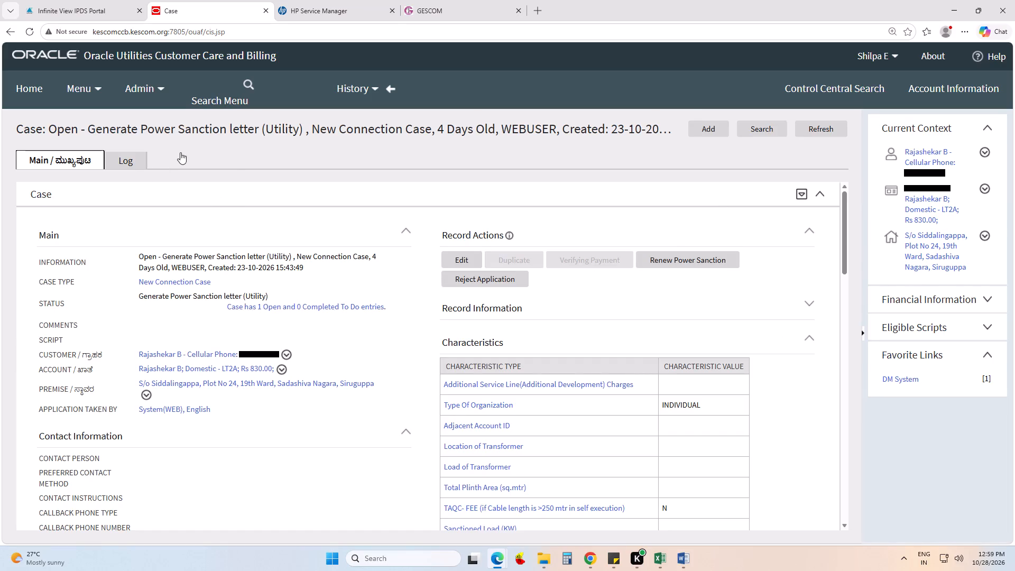
click(139, 159)
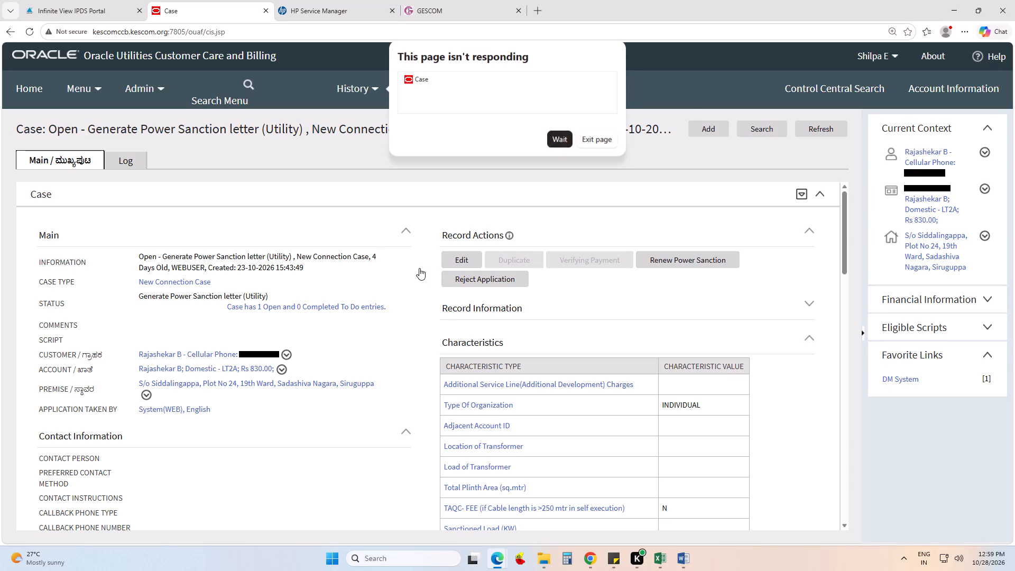
click(556, 136)
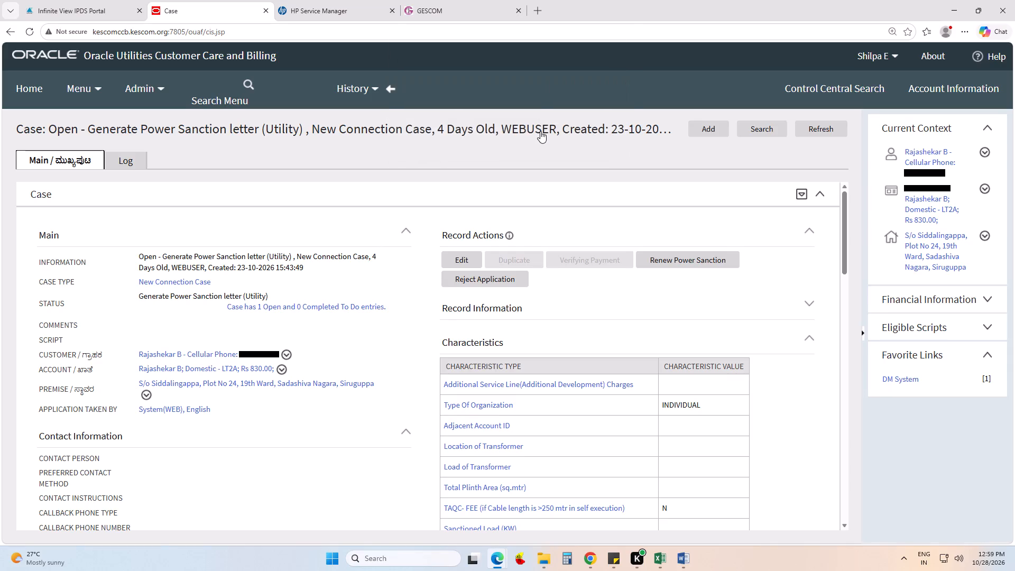
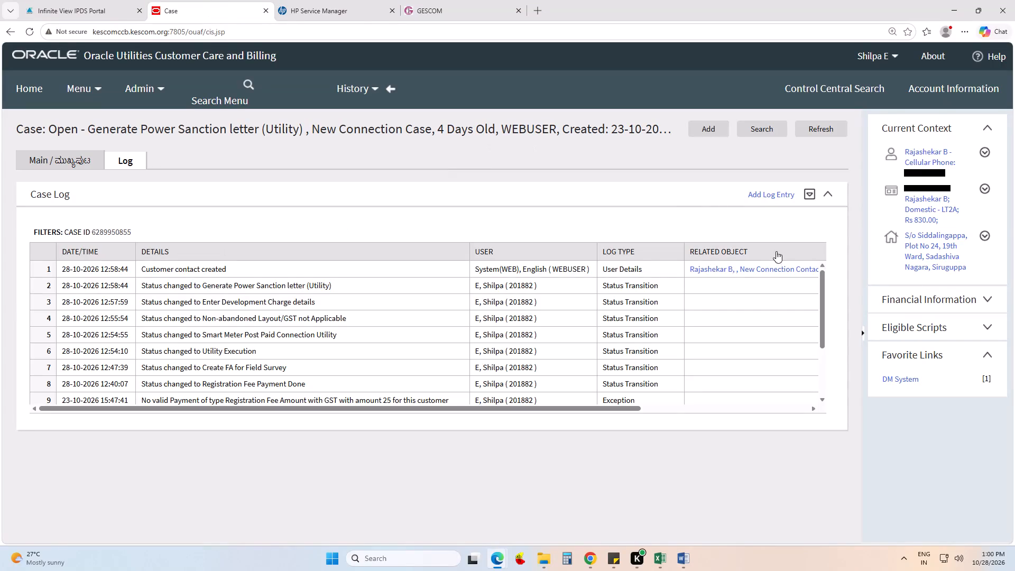
Open the customer contact related to the "Customer contact created" entry in the case log.
click(772, 266)
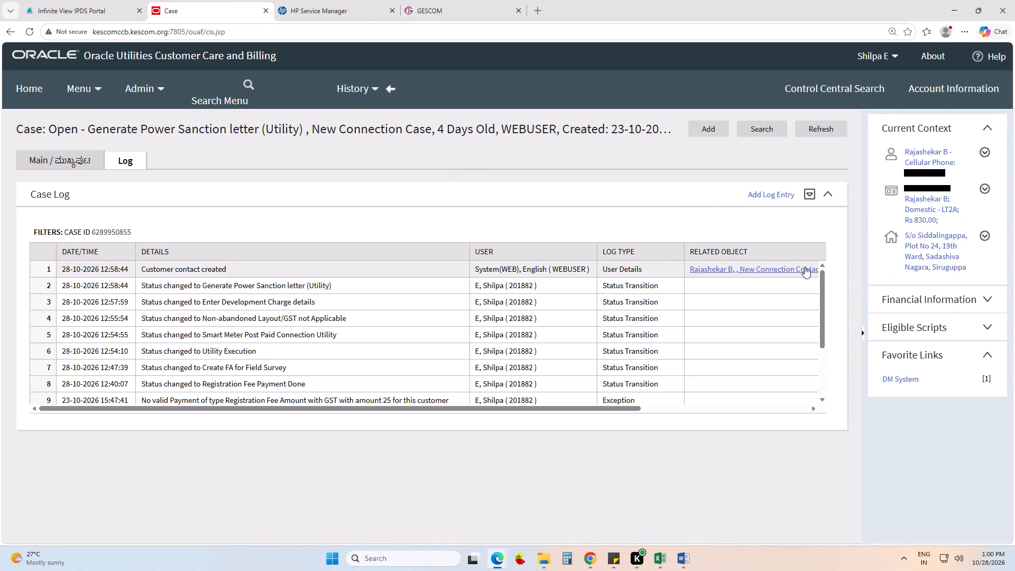
click(805, 266)
scroll(538, 285, down, 5)
scroll(538, 285, up, 6)
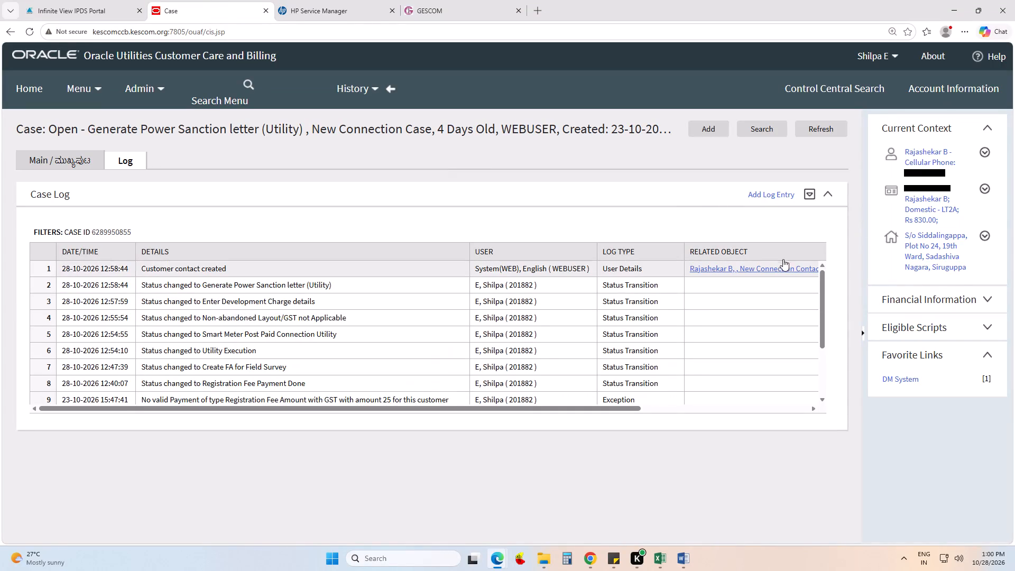
click(781, 265)
scroll(453, 246, up, 5)
scroll(453, 246, down, 5)
scroll(453, 246, up, 5)
scroll(453, 246, down, 7)
scroll(382, 241, up, 6)
Check the GESCOM portal page and close it.
click(432, 0)
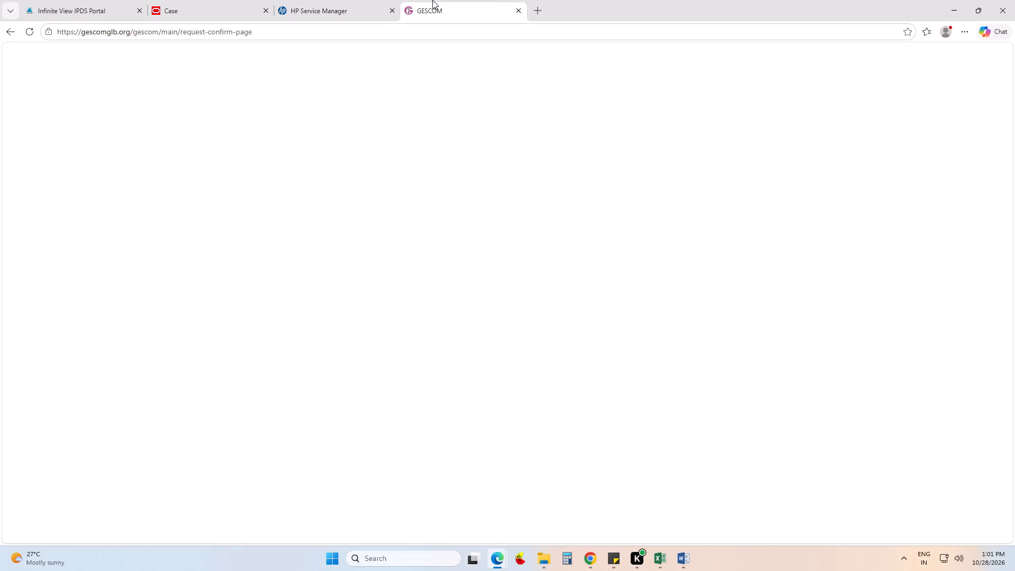
click(590, 309)
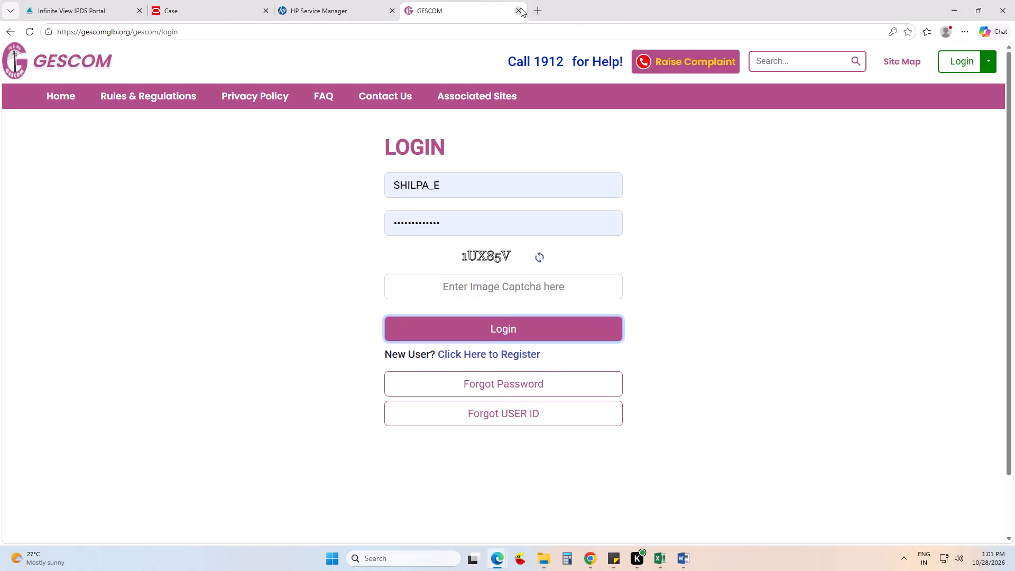
click(521, 8)
Return to the customer correspondence record and display its power sanction letter for the LT customer.
click(210, 0)
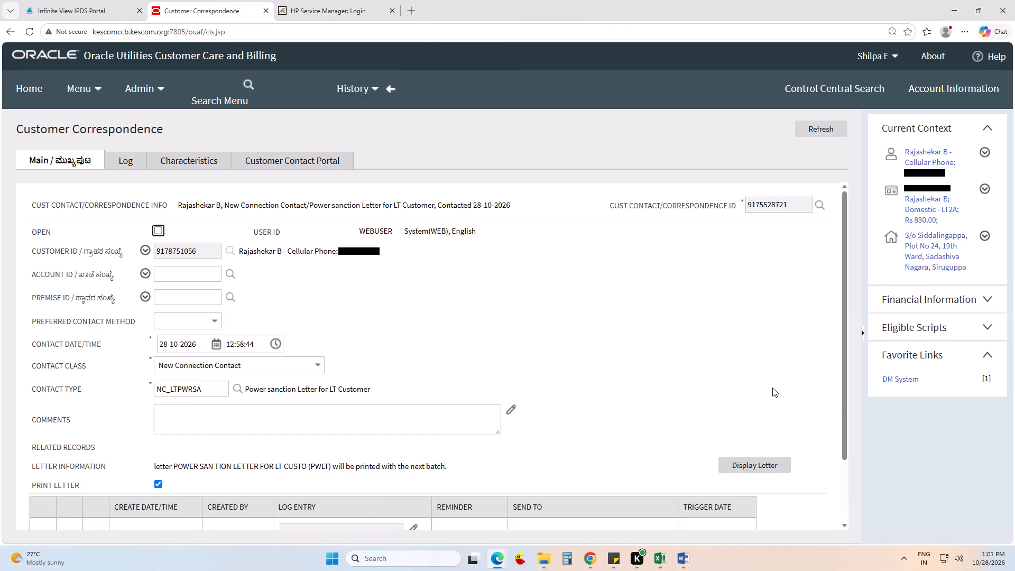
click(764, 468)
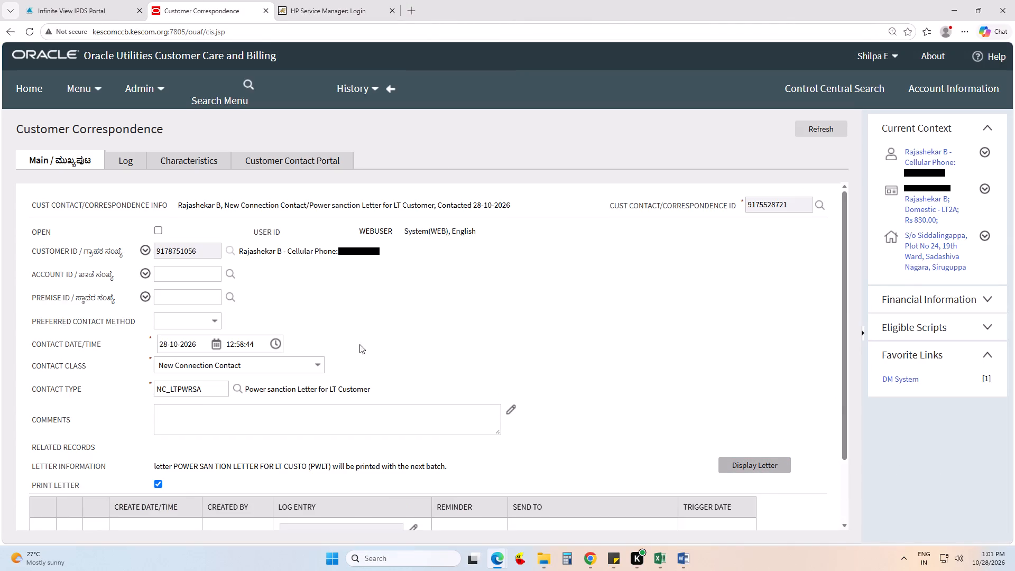
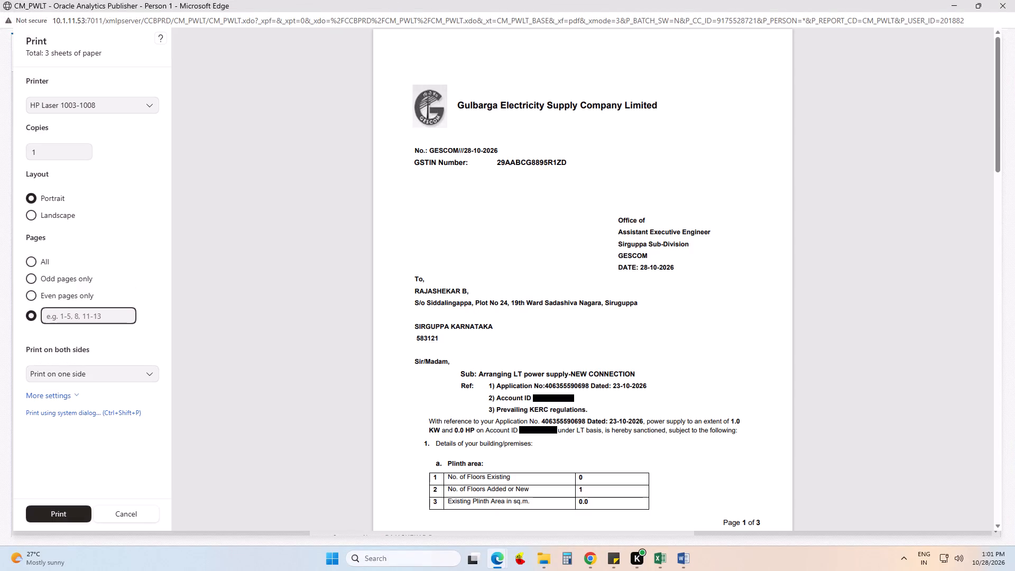
Print only page 1 of the power sanction letter on the HP Laser 1003-1008.
key(1)
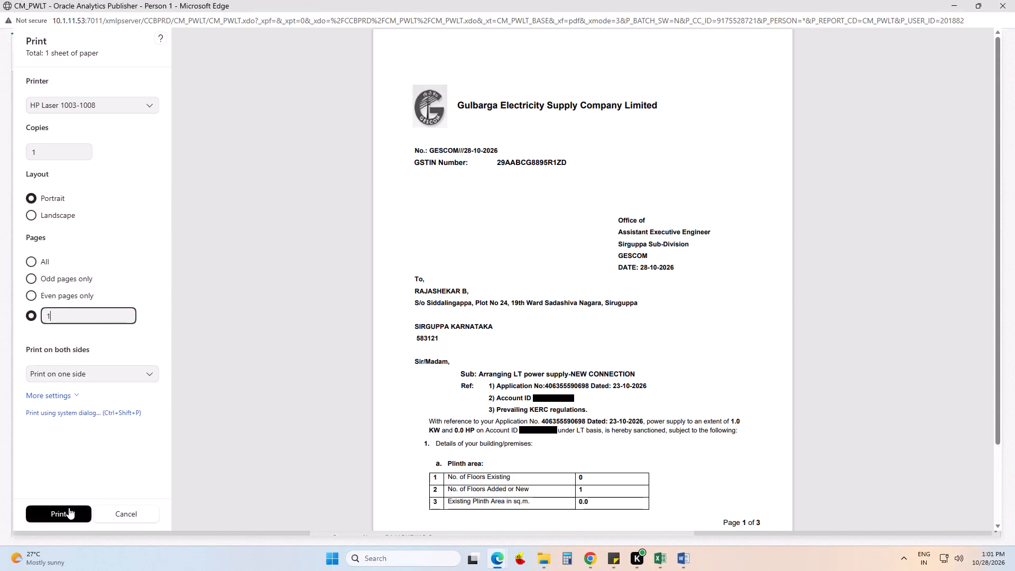
click(69, 508)
click(488, 181)
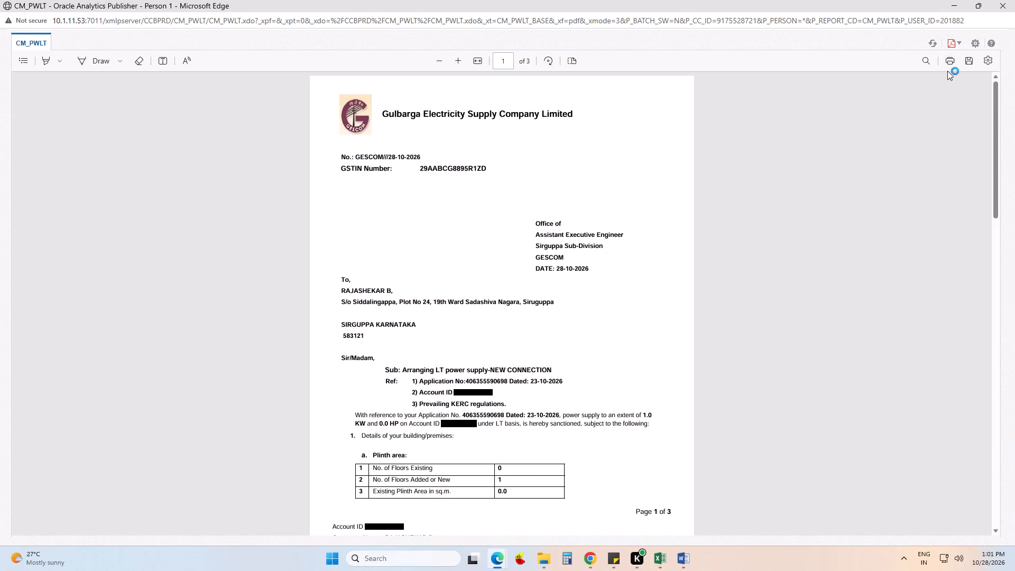
Print pages 2-3 of the same power sanction letter on the HP Laser 1003-1008.
click(953, 67)
click(120, 309)
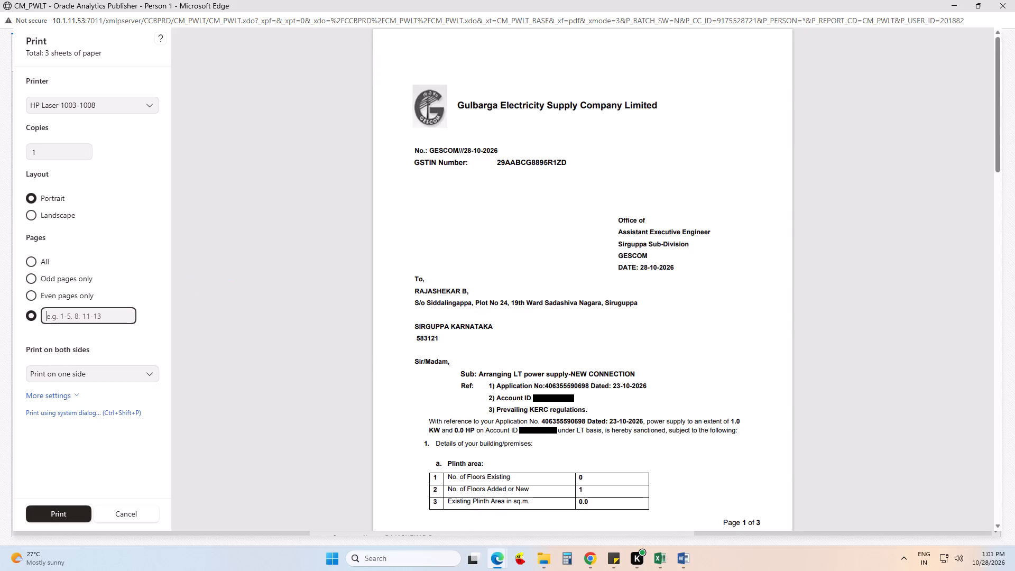
text(2-3)
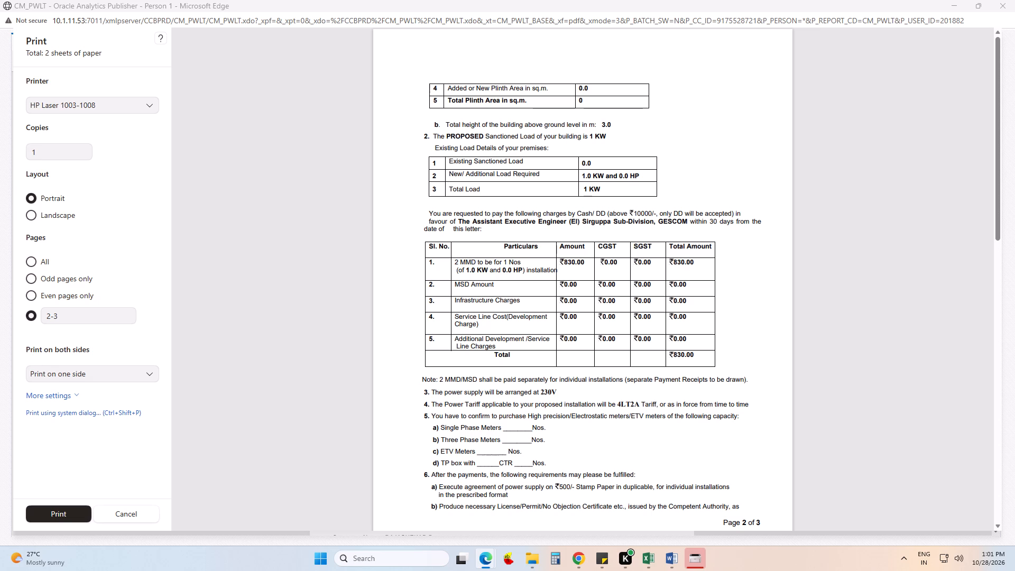
click(61, 517)
click(576, 278)
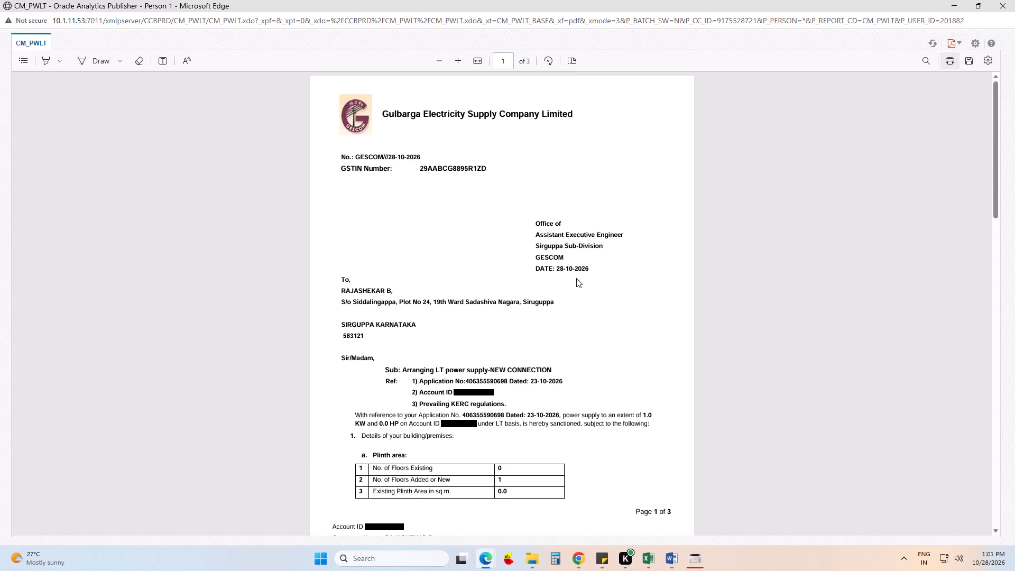
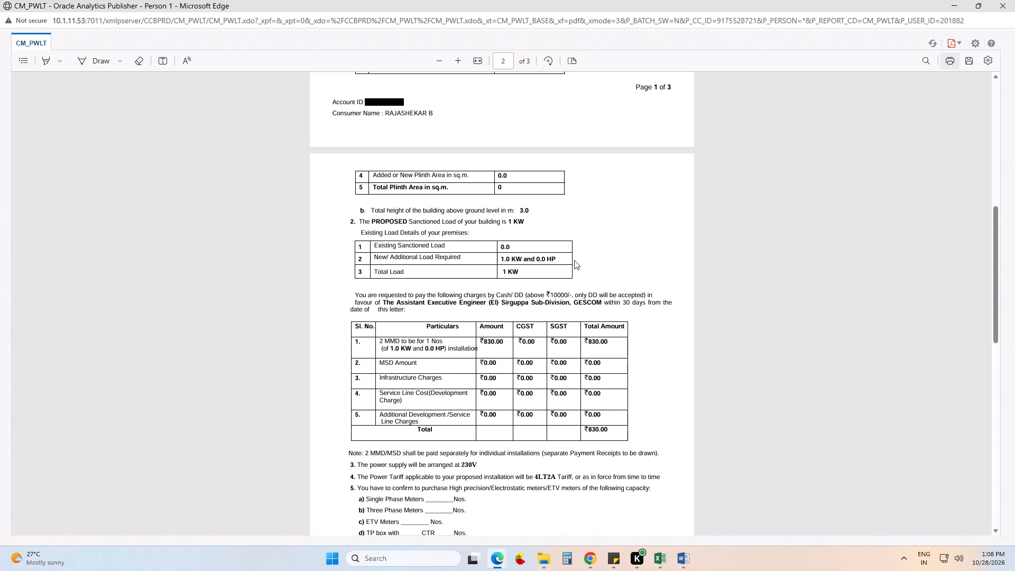
Close the CM_PWLT power sanction letter report window.
scroll(795, 0, up, 3)
click(1000, 1)
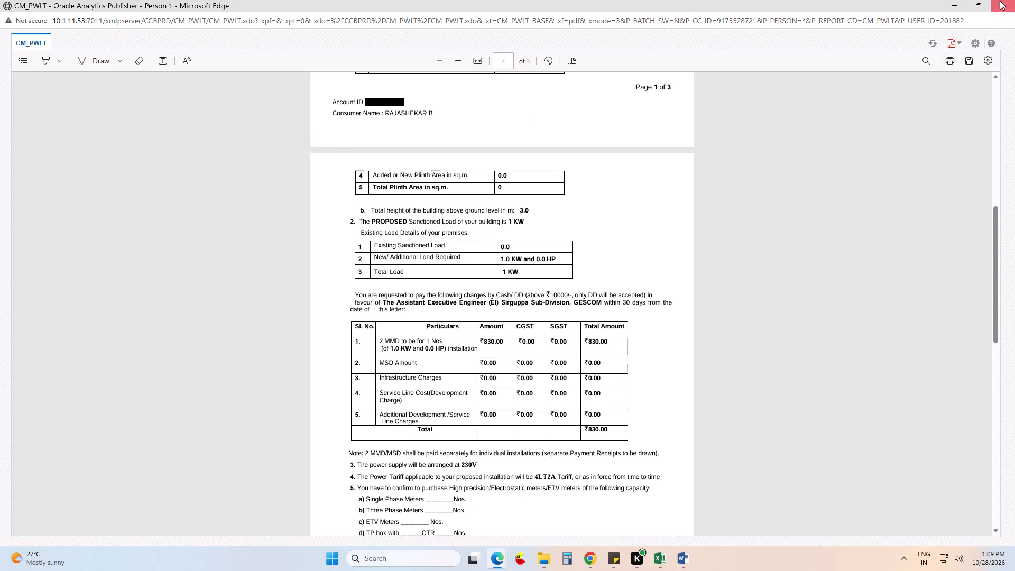
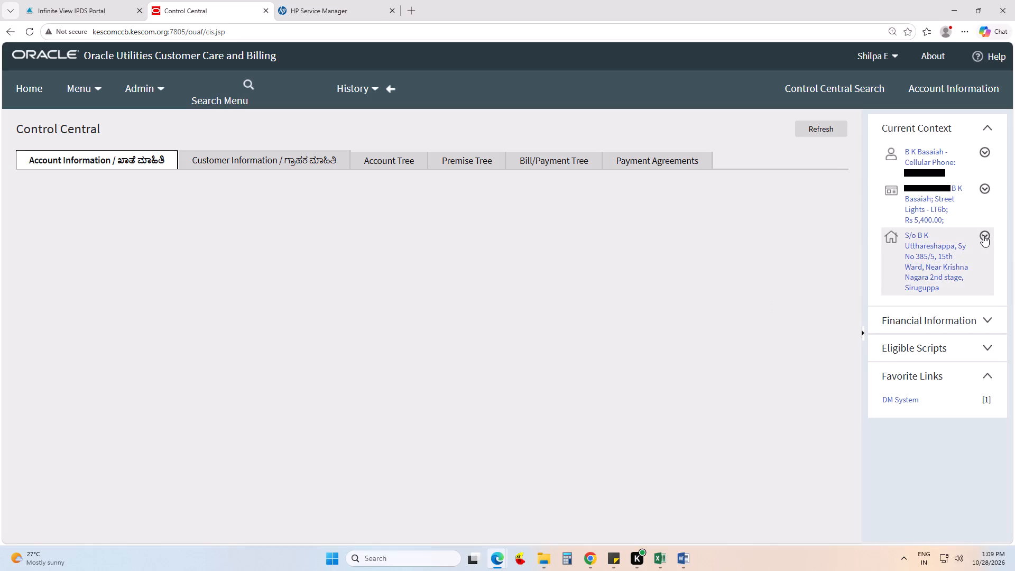
Search the cases linked to the current street-light applicant's premise and open the New Connection Case.
click(984, 235)
click(848, 266)
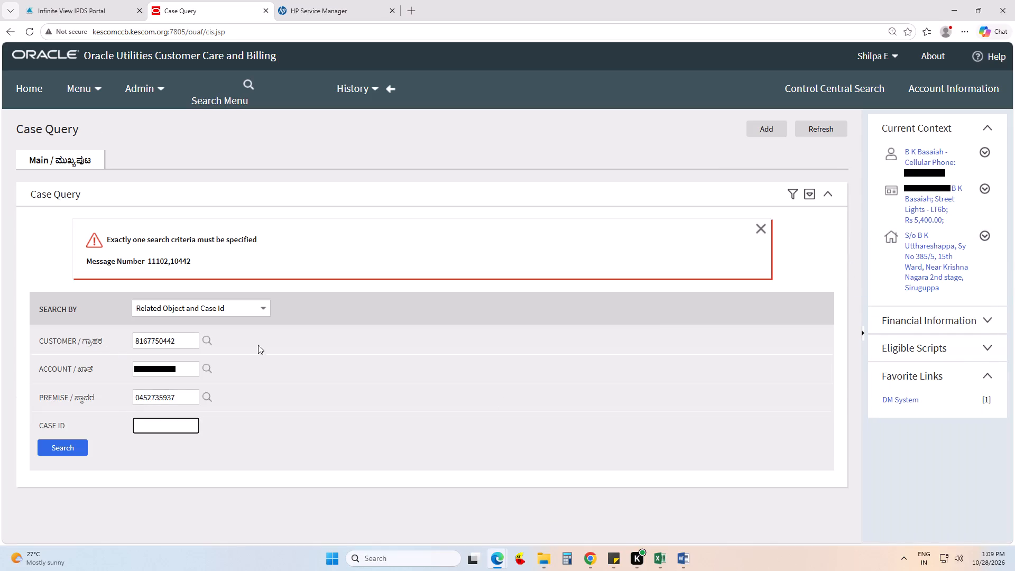
click(987, 236)
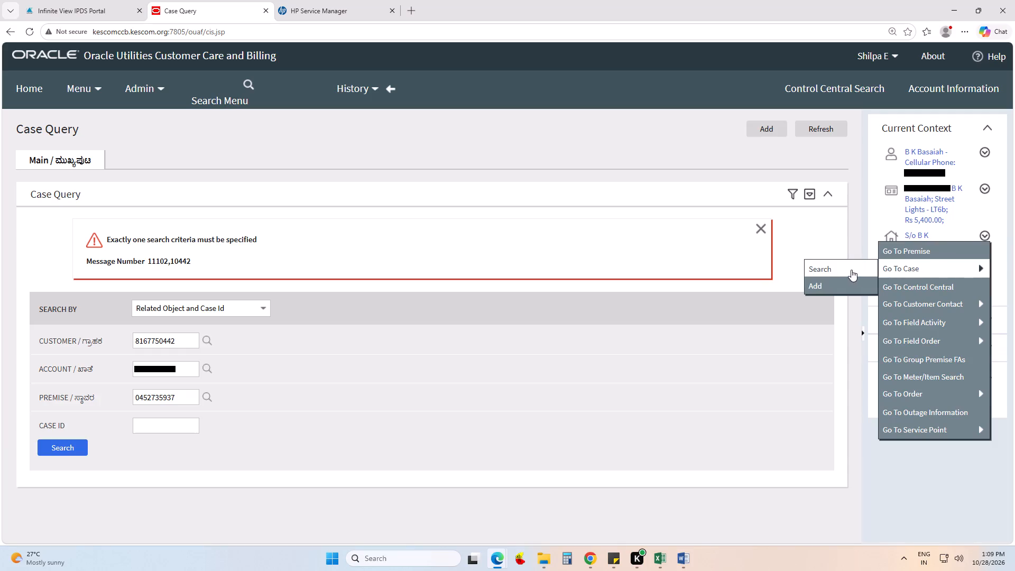
click(851, 270)
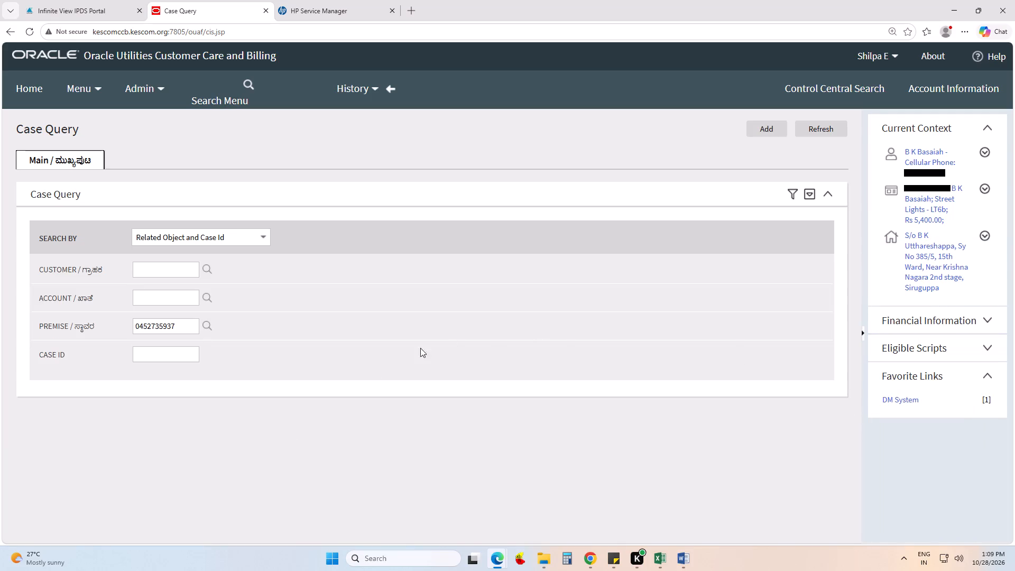
click(172, 458)
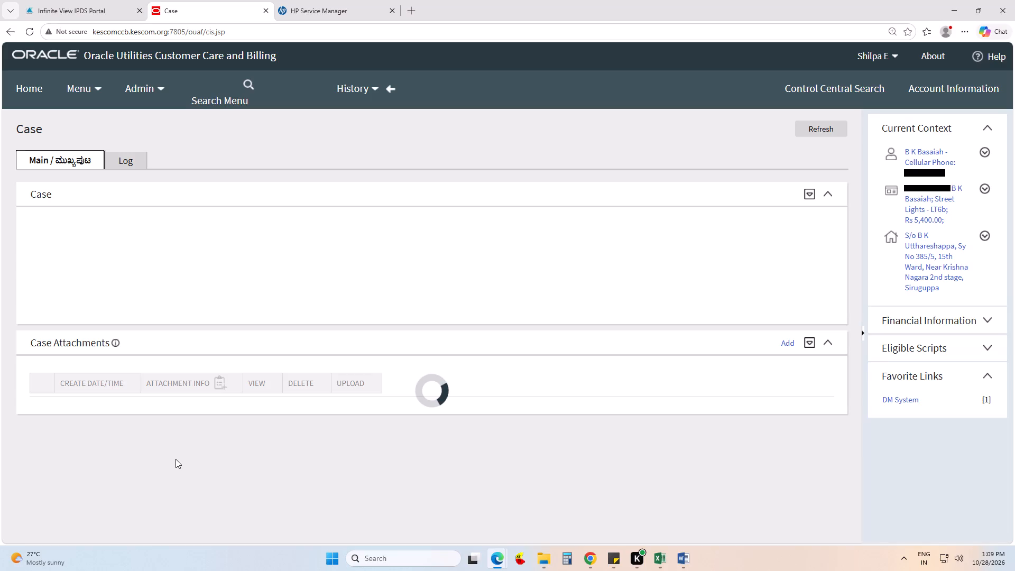
scroll(439, 324, up, 2)
scroll(390, 328, up, 3)
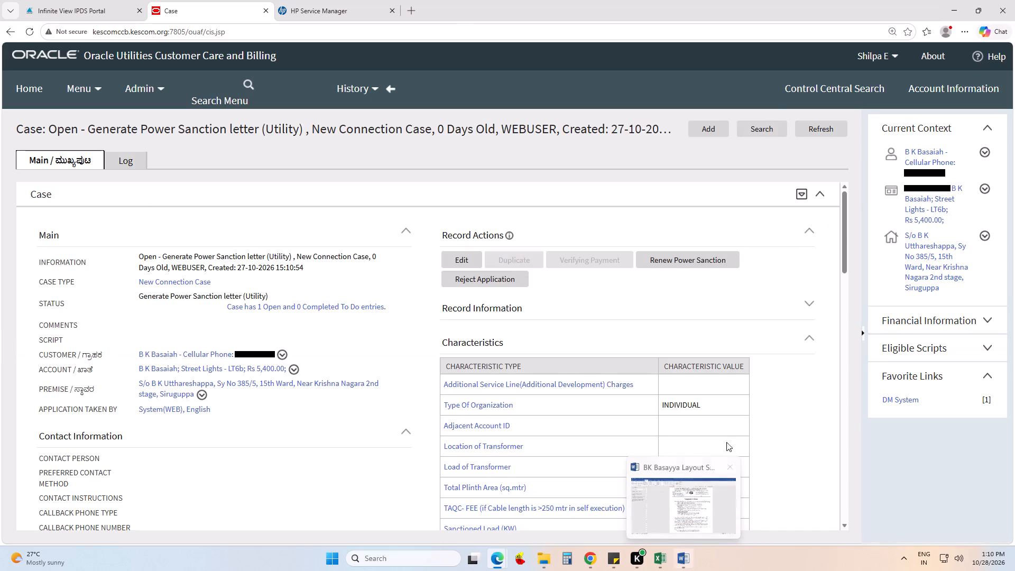
Open the New Connection Case's log and look through its entries, waiting whenever the page stalls.
click(130, 160)
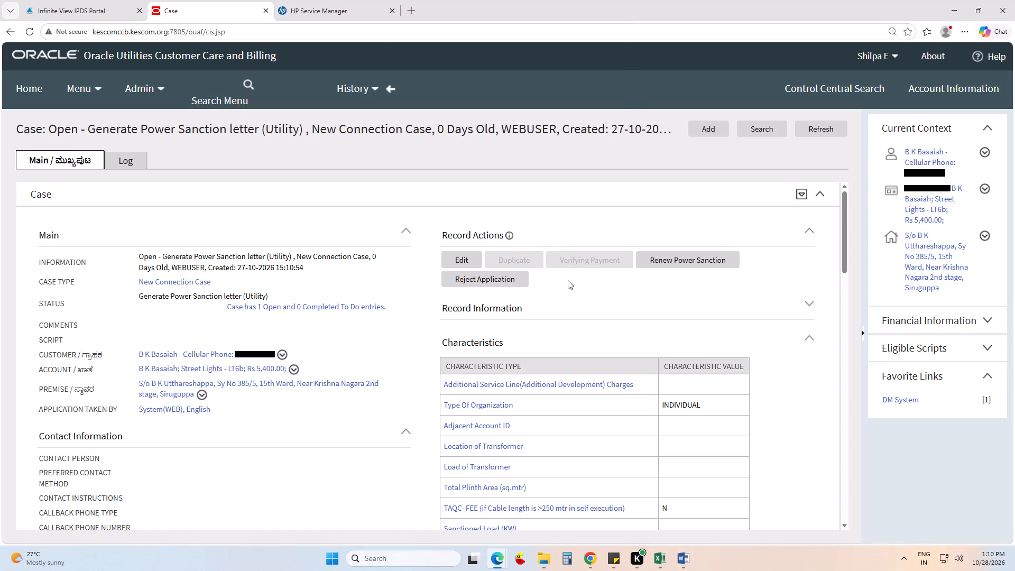
click(552, 139)
click(131, 162)
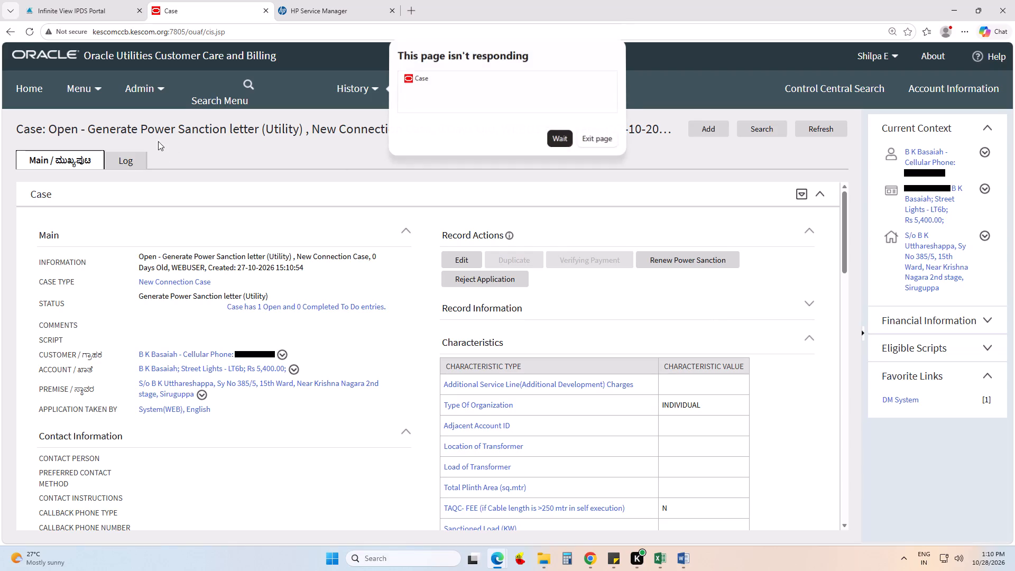
click(554, 139)
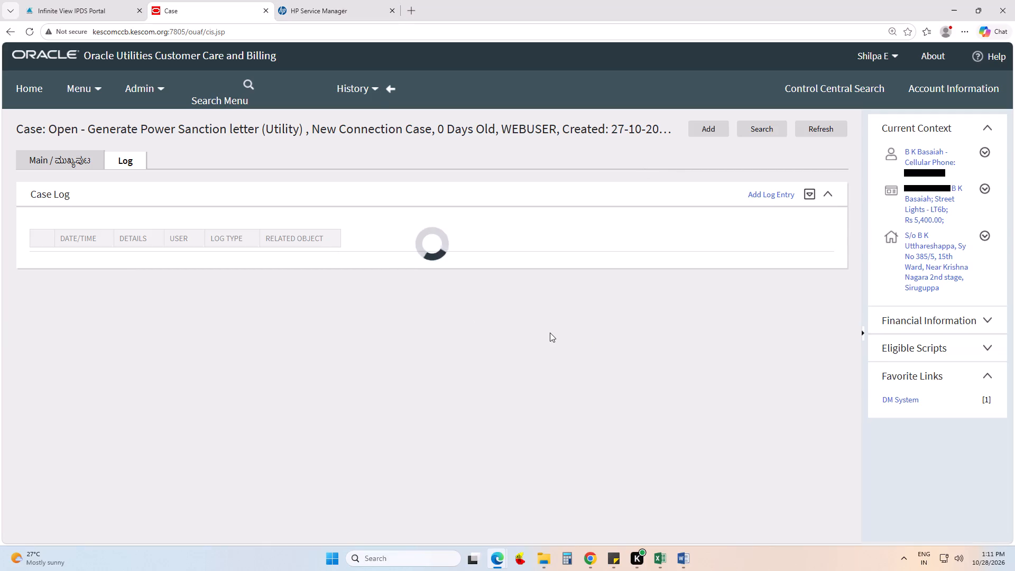
scroll(233, 273, down, 2)
scroll(230, 273, up, 4)
scroll(725, 383, up, 2)
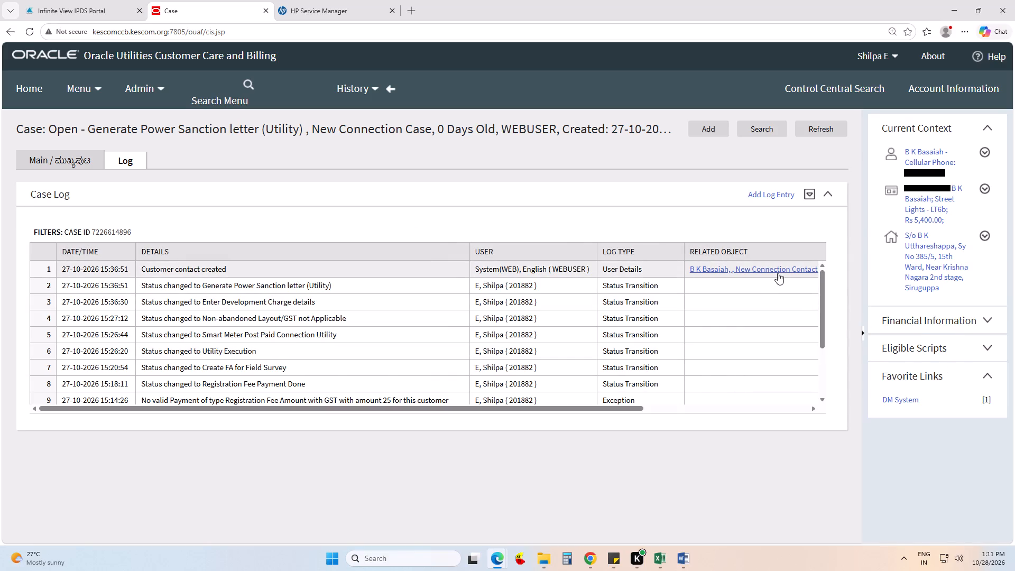
Open the New Connection Contact from the case log and display its LT power sanction letter in a maximised window, starting at page 1.
click(766, 271)
click(755, 465)
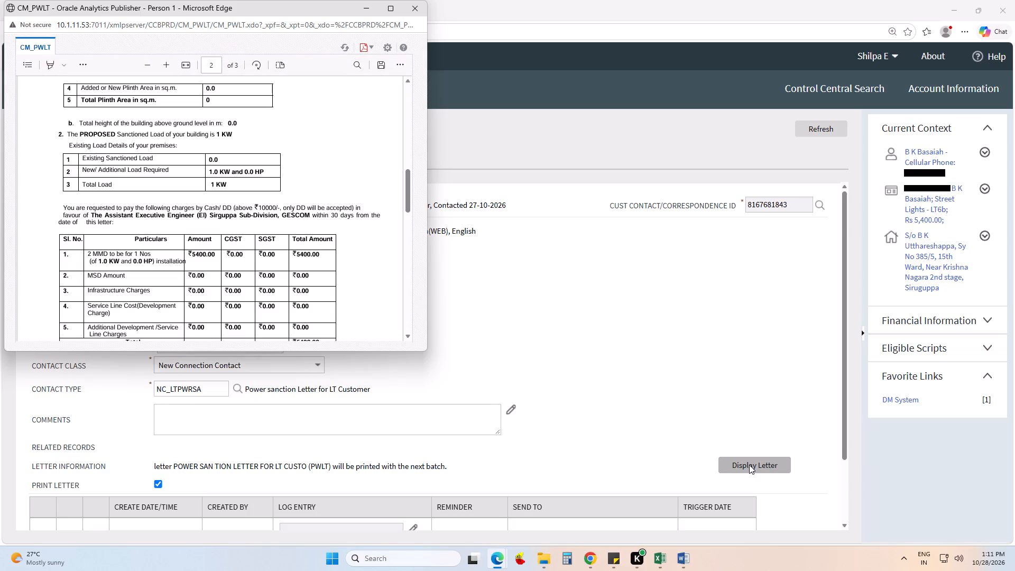
click(387, 9)
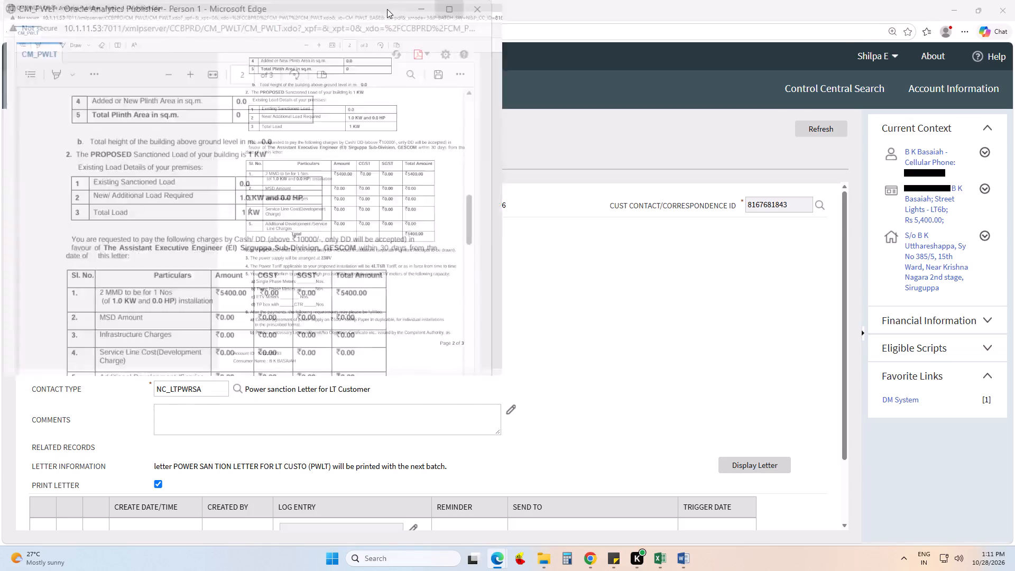
scroll(602, 364, up, 8)
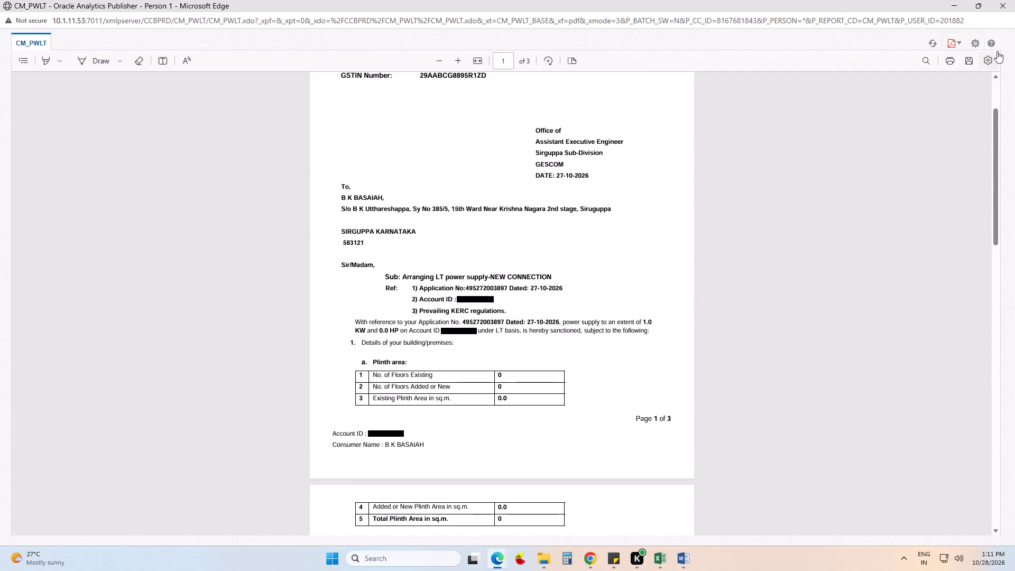
Close the CM_PWLT letter window and return to the Control Central Search home page.
click(1008, 12)
click(516, 325)
click(26, 96)
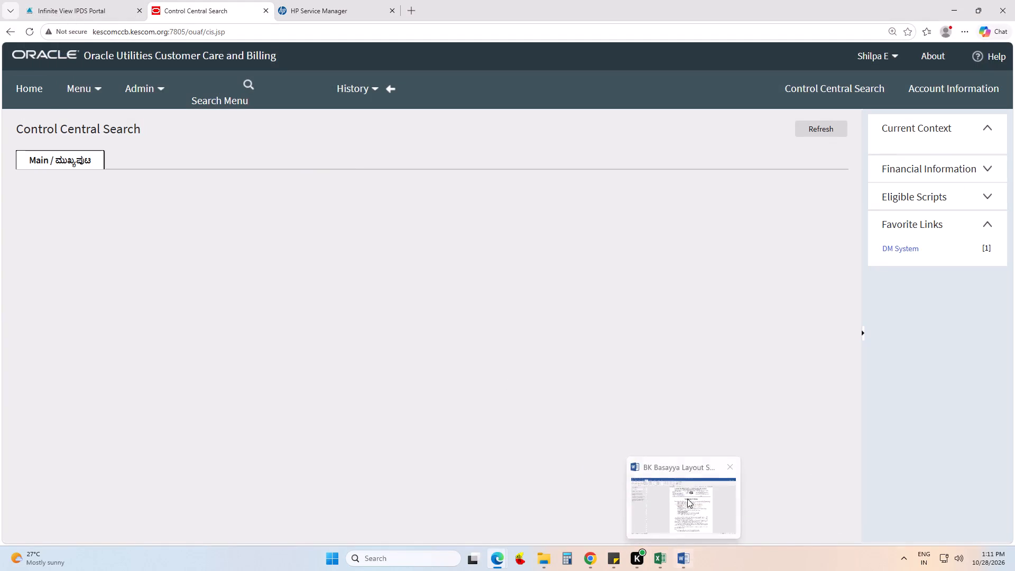
Switch to Word, review the residential layout's Energization Certificate through to the copy-to list, and save the document.
click(687, 499)
scroll(626, 353, up, 6)
scroll(495, 339, down, 2)
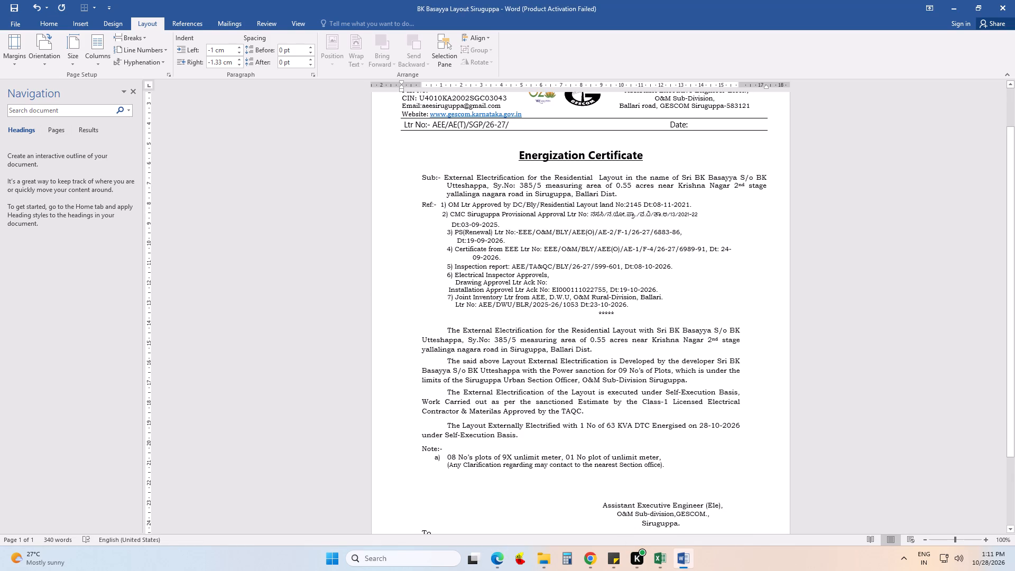
scroll(548, 303, up, 4)
key(ctrl+s)
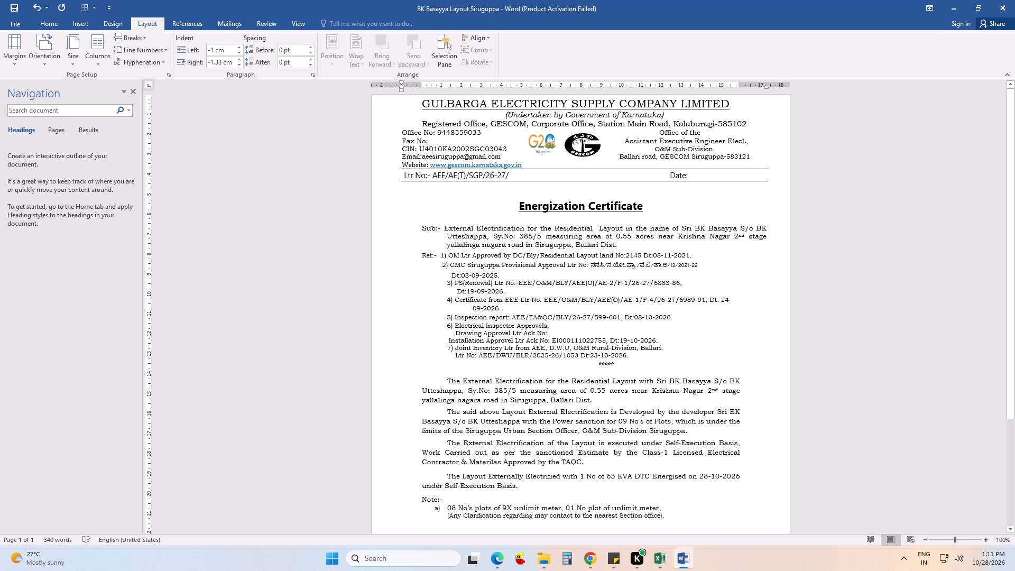
scroll(639, 283, down, 8)
scroll(639, 283, up, 1)
scroll(639, 283, down, 8)
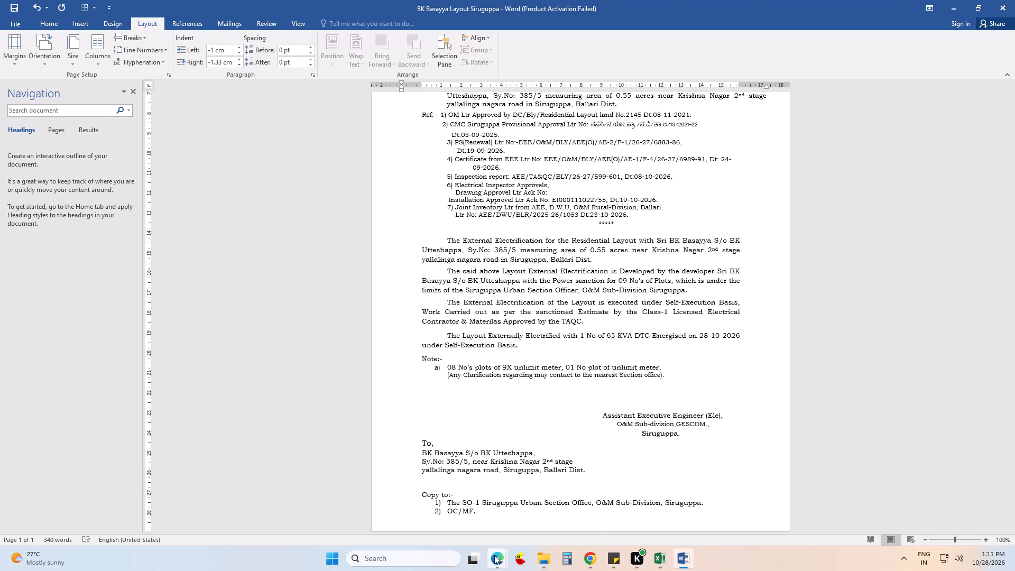
Switch to the GESCOM new connection application in Edge, choose a Temporary connection and continue to Personal Details.
click(460, 520)
click(302, 0)
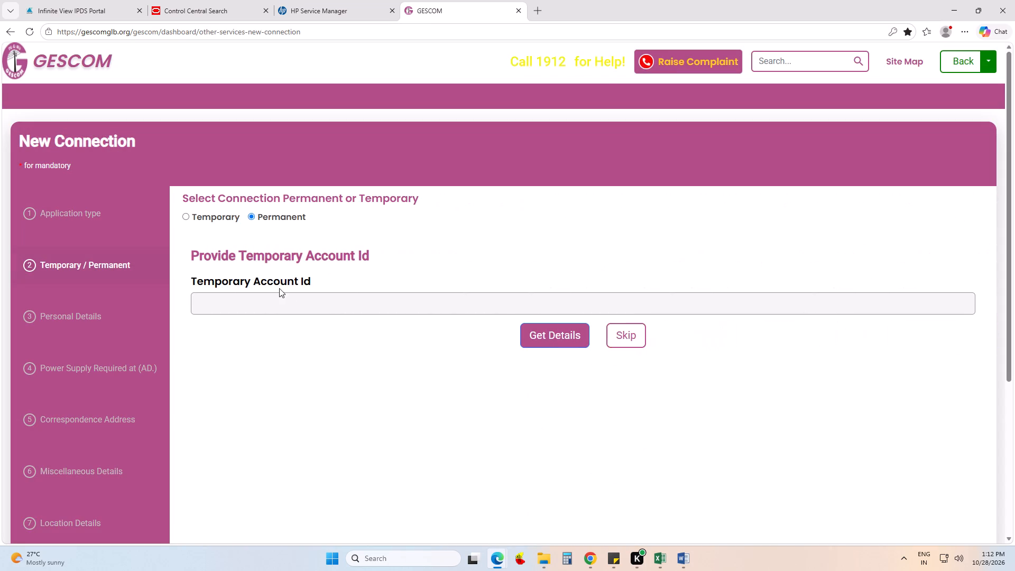
click(209, 221)
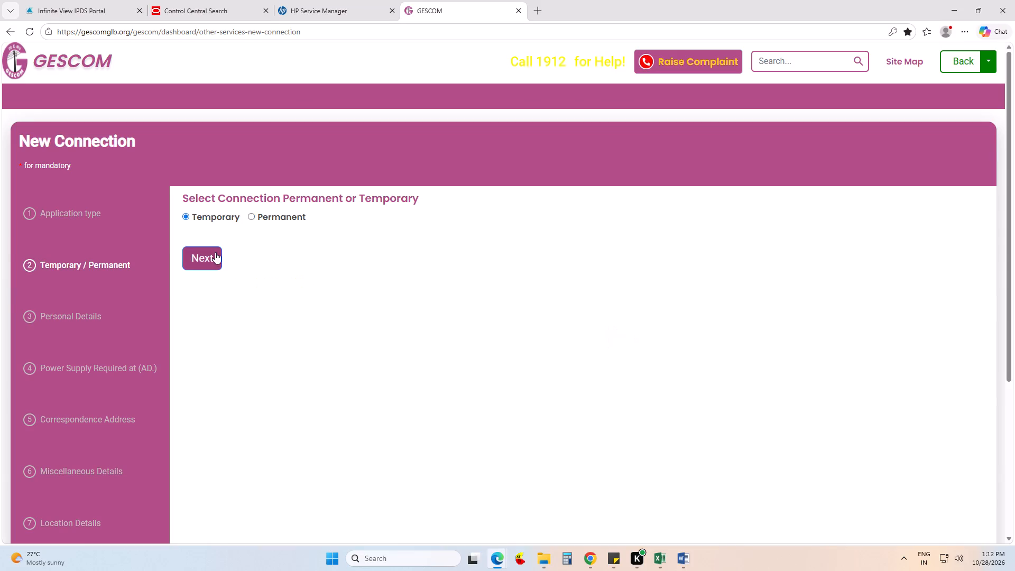
click(215, 252)
Open the applicant name for entry in the new connection's Personal Details.
click(314, 288)
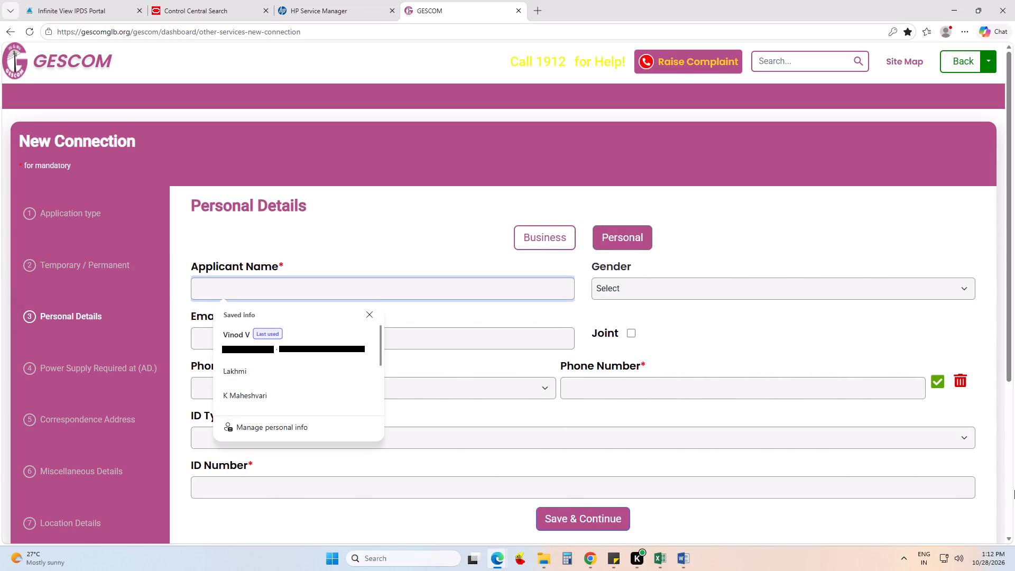
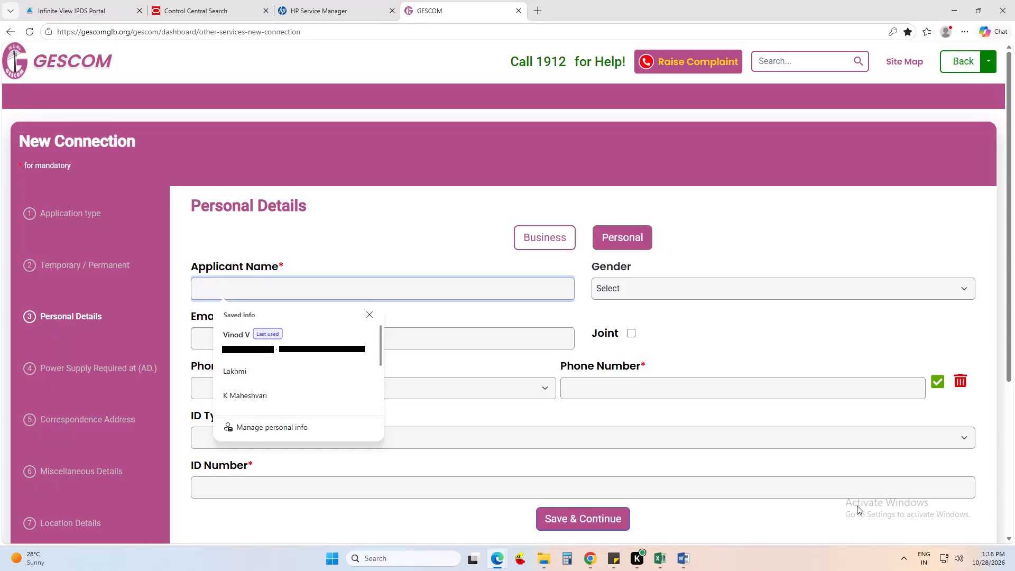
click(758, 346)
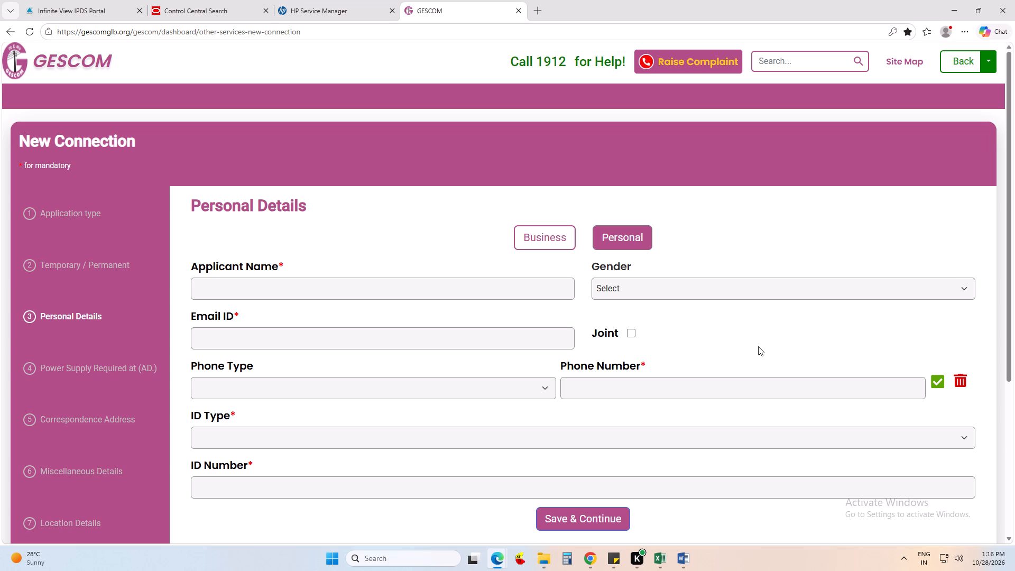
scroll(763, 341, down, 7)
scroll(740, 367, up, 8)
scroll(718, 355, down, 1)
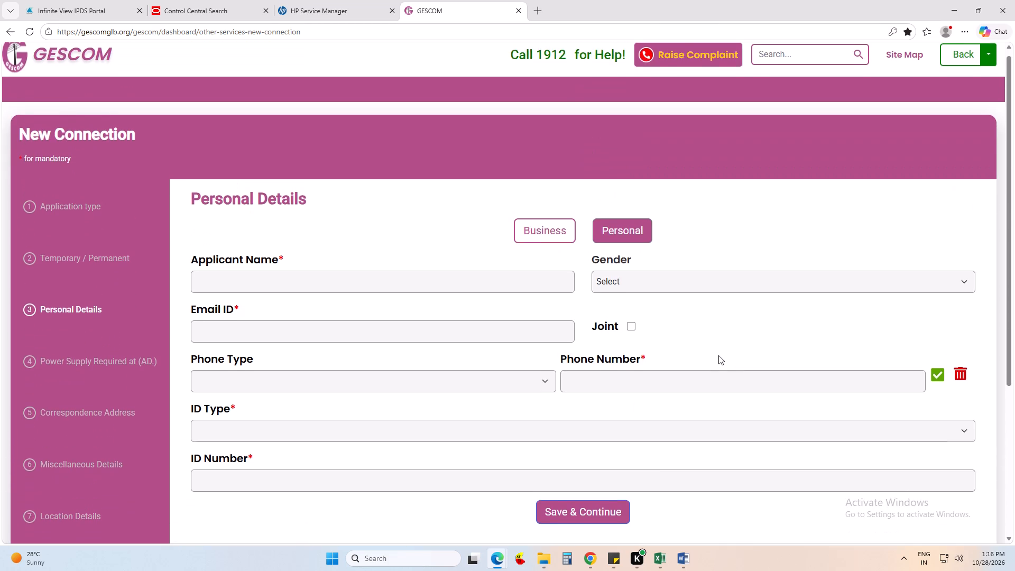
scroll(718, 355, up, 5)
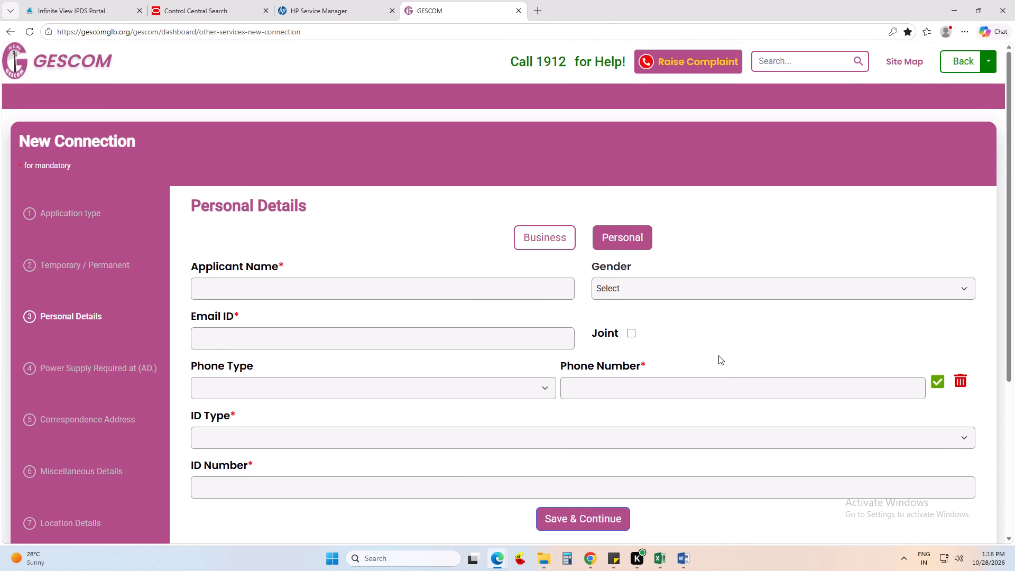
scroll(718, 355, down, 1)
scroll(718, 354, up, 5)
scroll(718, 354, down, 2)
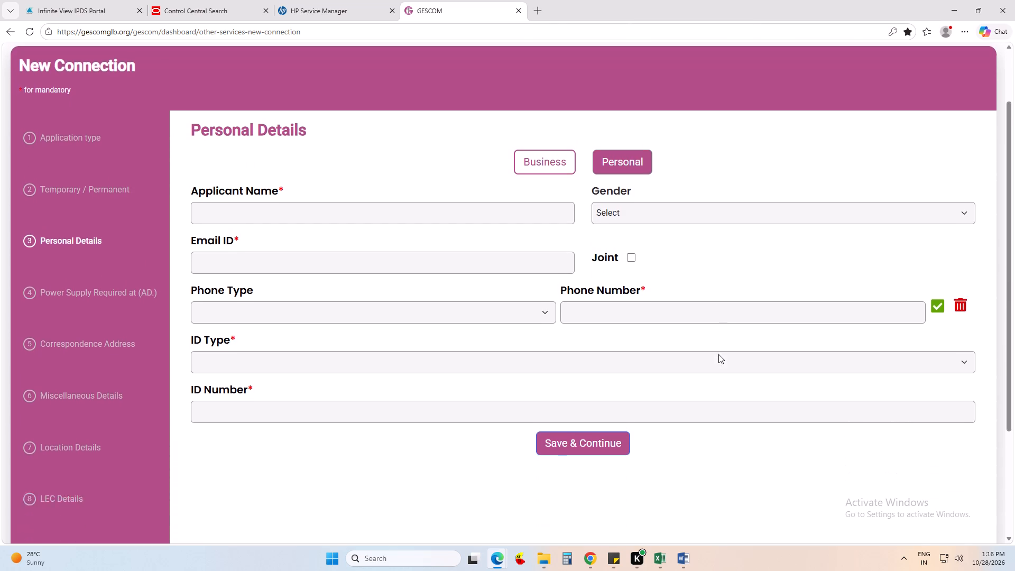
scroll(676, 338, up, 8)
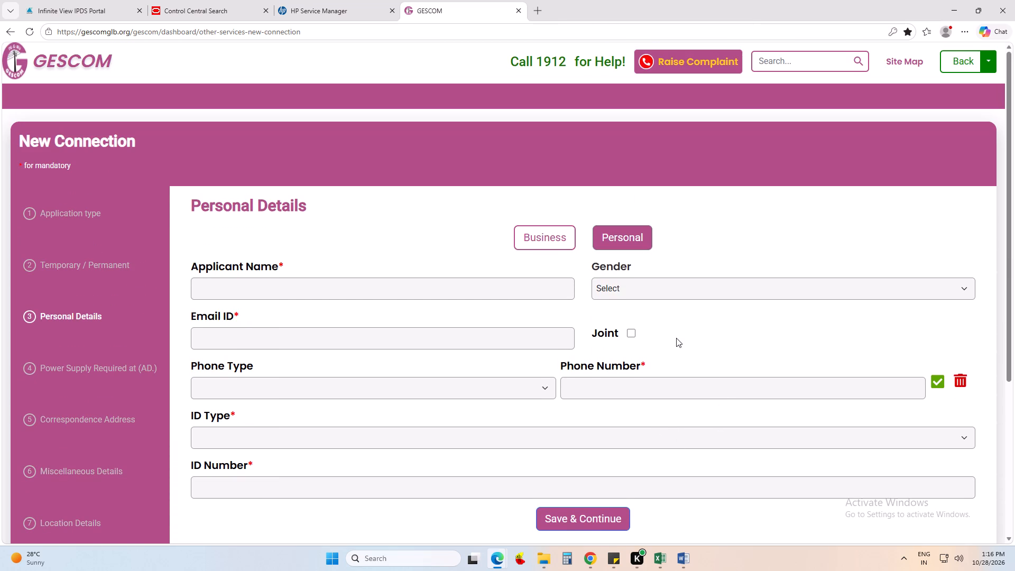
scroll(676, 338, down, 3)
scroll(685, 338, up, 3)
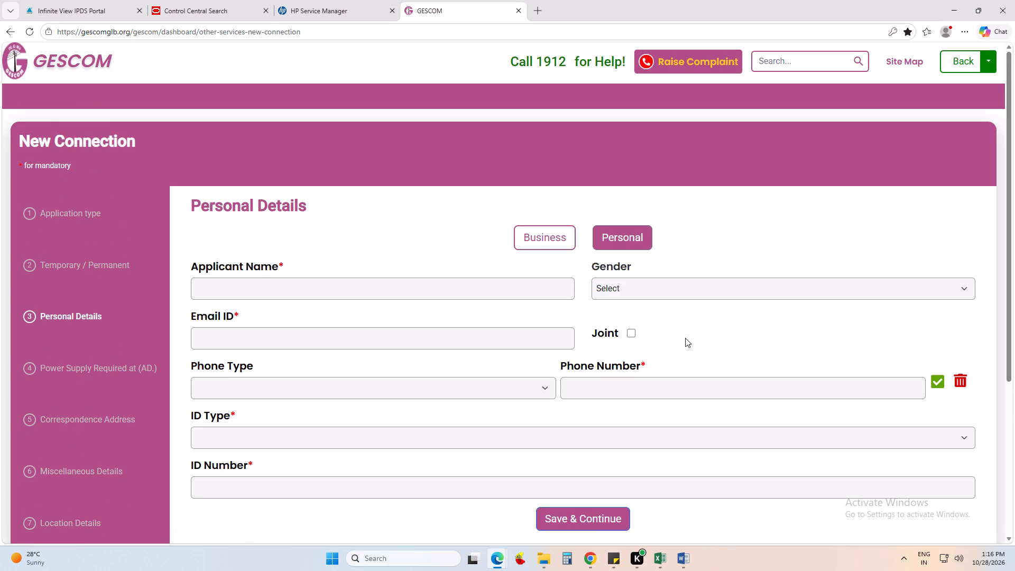